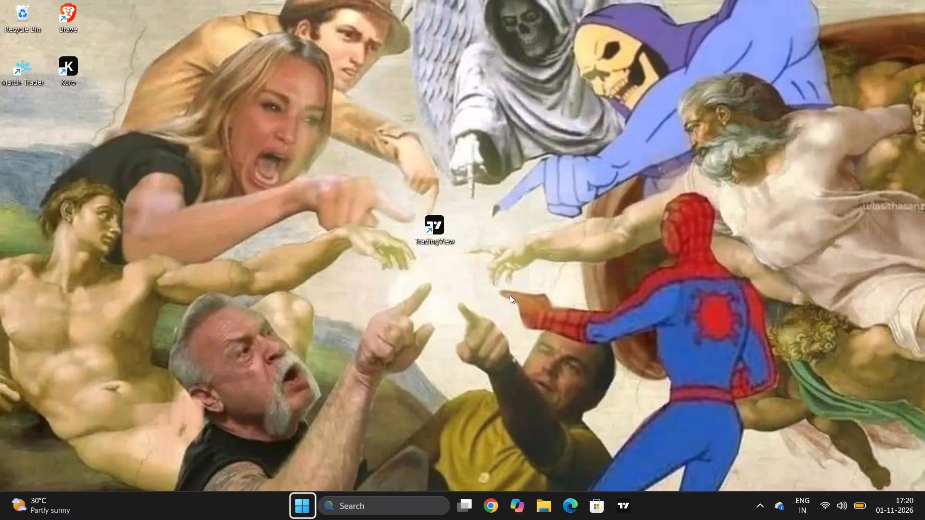
Launch the Kuro application from its desktop shortcut.
{"action": "double_click", "coordinate": [64, 59]}
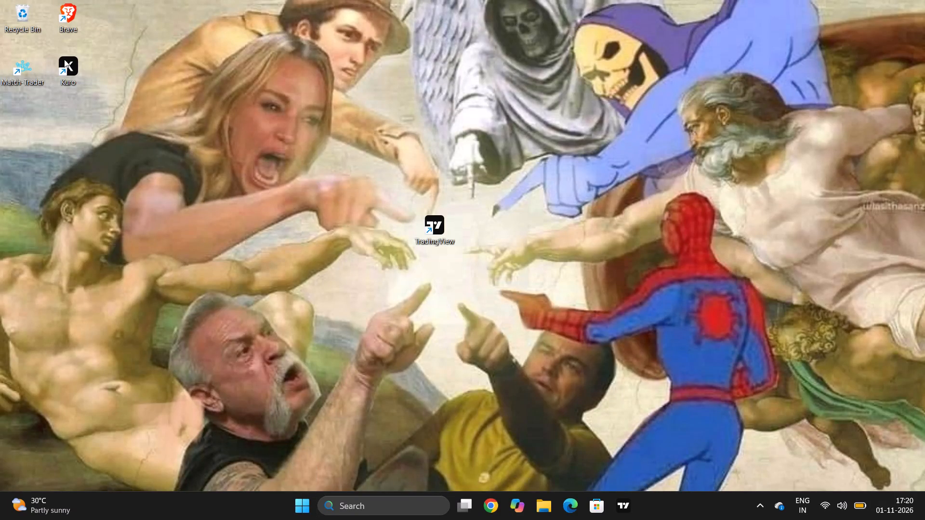
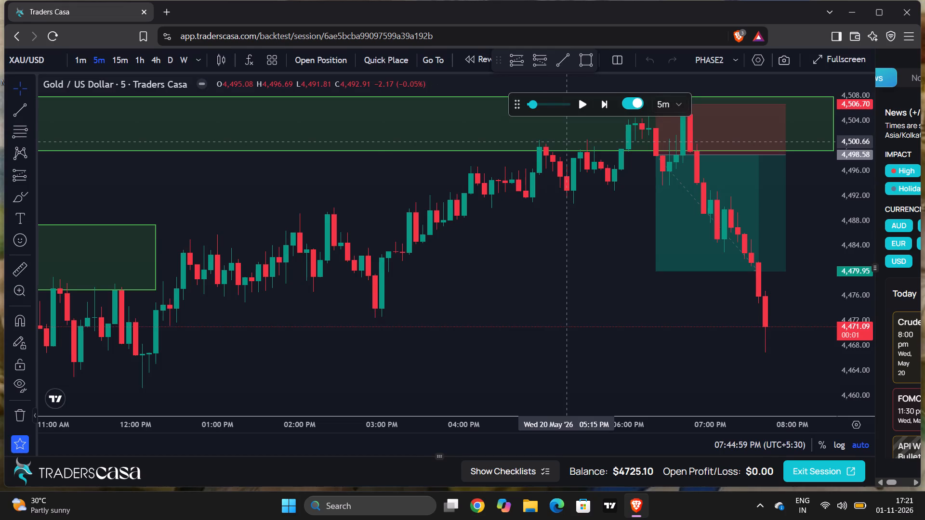
Switch the browser window to full-screen view.
{"action": "key", "text": "F11"}
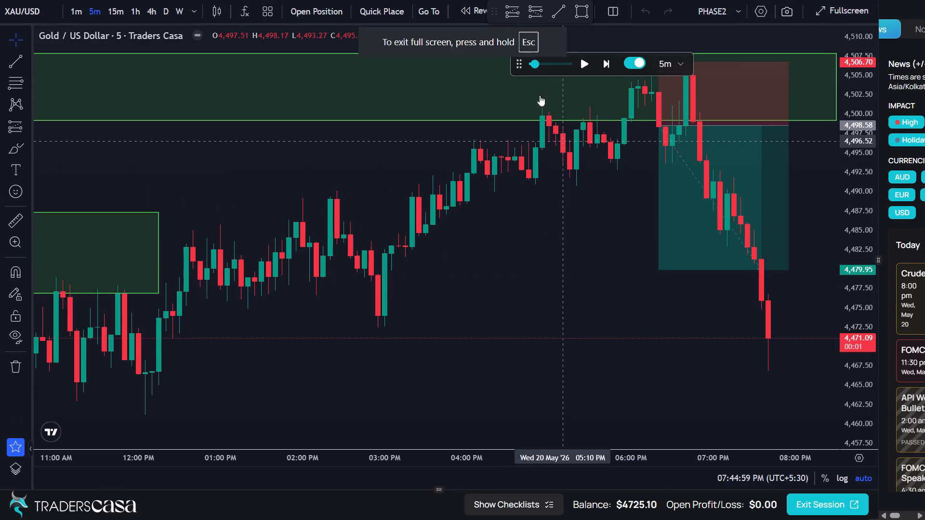
Move the floating replay control bar below the chart's time axis so that it clears the candles.
{"action": "left_click_drag", "start_coordinate": [519, 62], "coordinate": [341, 346]}
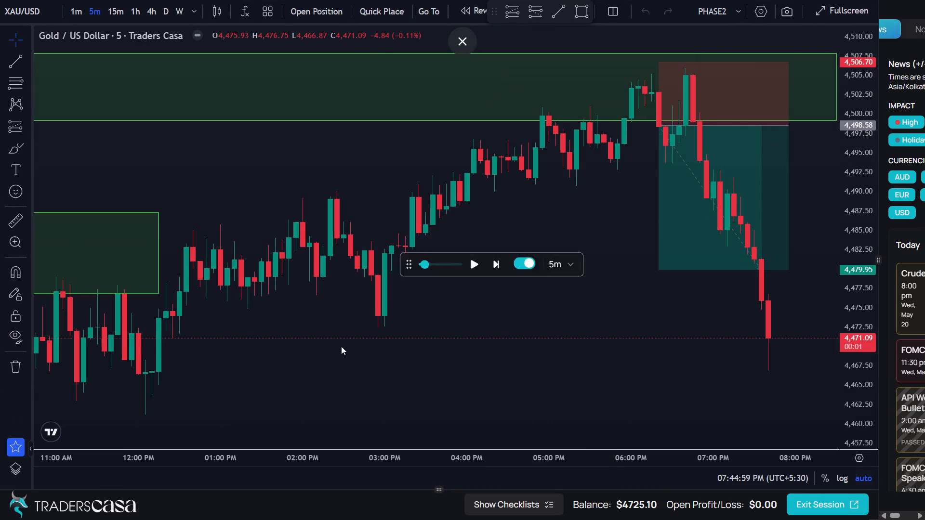
{"action": "left_click_drag", "start_coordinate": [341, 346], "coordinate": [298, 491]}
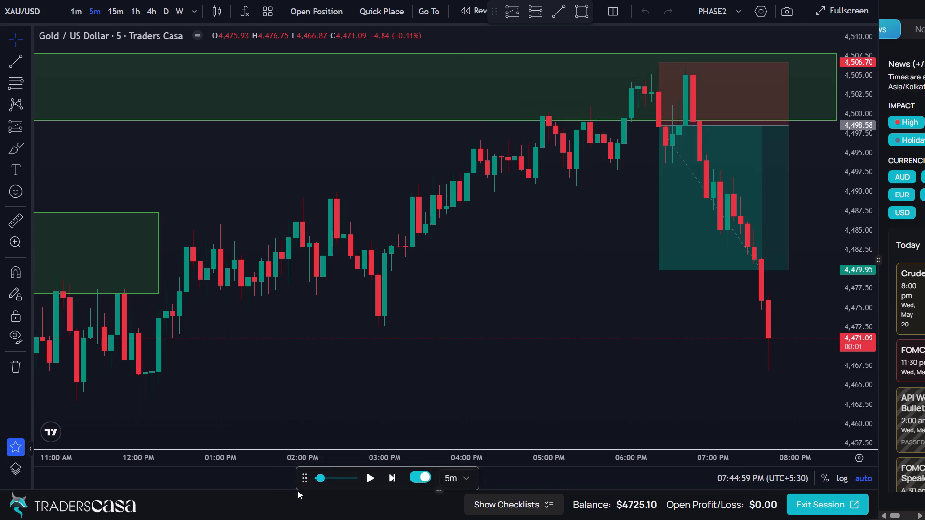
{"action": "left_click_drag", "start_coordinate": [298, 491], "coordinate": [310, 491]}
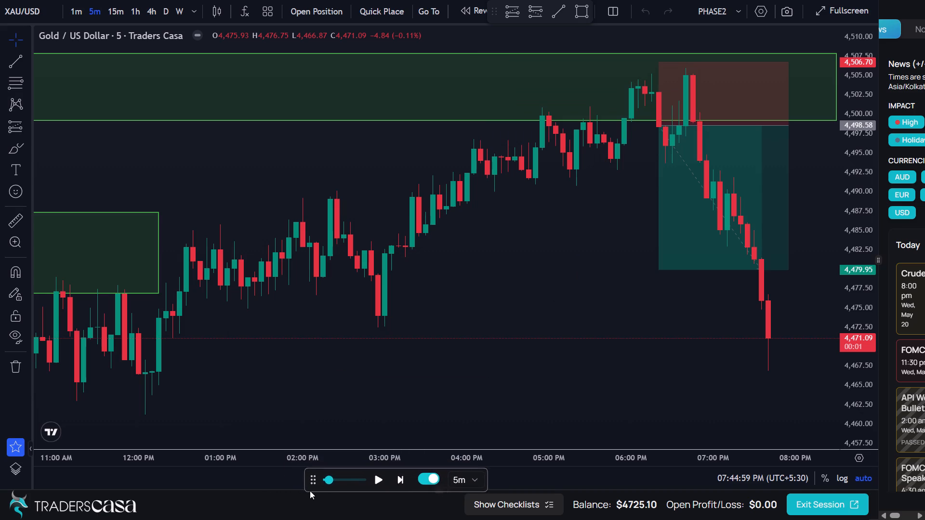
{"action": "left_click_drag", "start_coordinate": [310, 491], "coordinate": [328, 489]}
{"action": "left_click", "coordinate": [414, 357]}
Examine the XAU/USD 5-minute price history and its marked zones, from the past two weeks up to the latest candles.
{"action": "left_click_drag", "start_coordinate": [534, 294], "coordinate": [454, 355]}
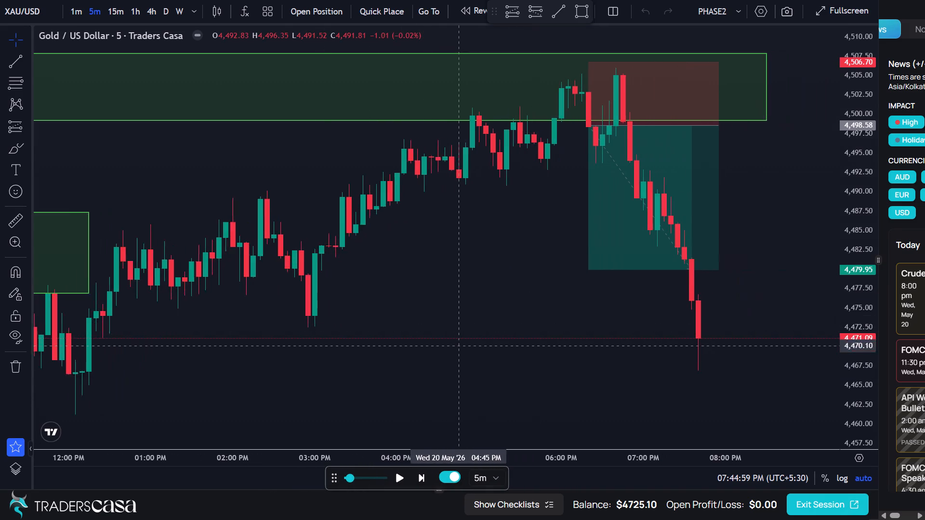
{"action": "left_click_drag", "start_coordinate": [454, 355], "coordinate": [357, 359]}
{"action": "scroll", "coordinate": [369, 338], "scroll_direction": "down", "scroll_amount": 1}
{"action": "scroll", "coordinate": [369, 338], "scroll_direction": "up", "scroll_amount": 2}
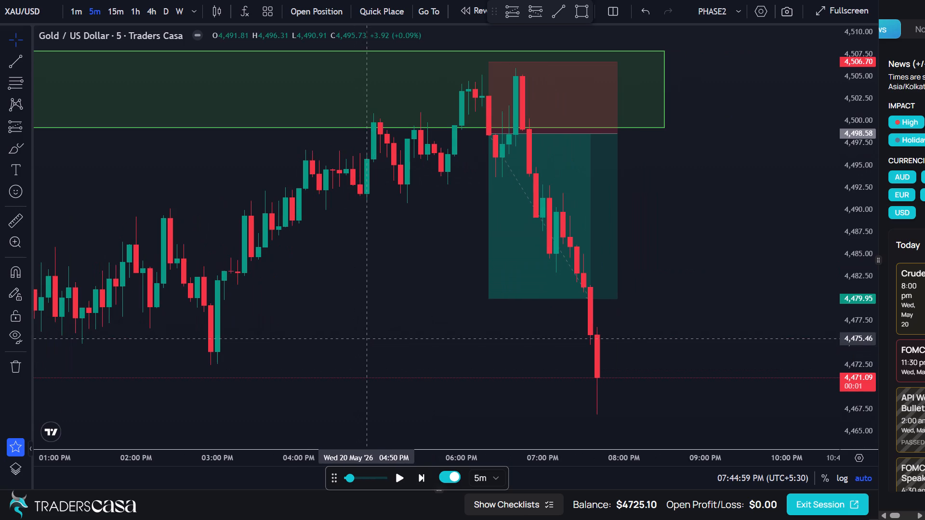
{"action": "scroll", "coordinate": [369, 338], "scroll_direction": "down", "scroll_amount": 19}
{"action": "scroll", "coordinate": [369, 338], "scroll_direction": "down", "scroll_amount": 6}
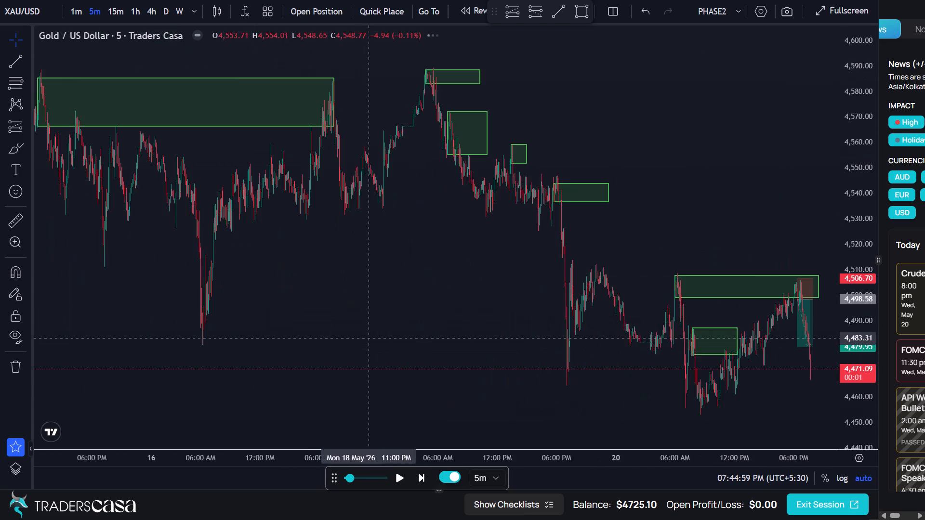
{"action": "scroll", "coordinate": [369, 338], "scroll_direction": "down", "scroll_amount": 1}
{"action": "scroll", "coordinate": [369, 338], "scroll_direction": "up", "scroll_amount": 2}
{"action": "scroll", "coordinate": [369, 338], "scroll_direction": "down", "scroll_amount": 11}
{"action": "scroll", "coordinate": [369, 338], "scroll_direction": "up", "scroll_amount": 4}
{"action": "scroll", "coordinate": [369, 338], "scroll_direction": "down", "scroll_amount": 7}
{"action": "scroll", "coordinate": [369, 338], "scroll_direction": "up", "scroll_amount": 1}
{"action": "scroll", "coordinate": [369, 338], "scroll_direction": "down", "scroll_amount": 1}
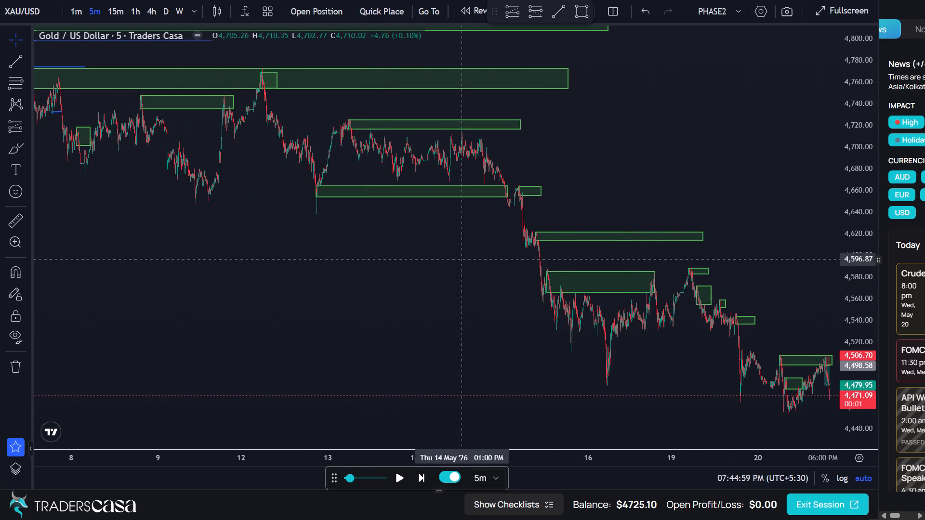
{"action": "left_click_drag", "start_coordinate": [753, 207], "coordinate": [464, 171]}
{"action": "scroll", "coordinate": [462, 165], "scroll_direction": "up", "scroll_amount": 11}
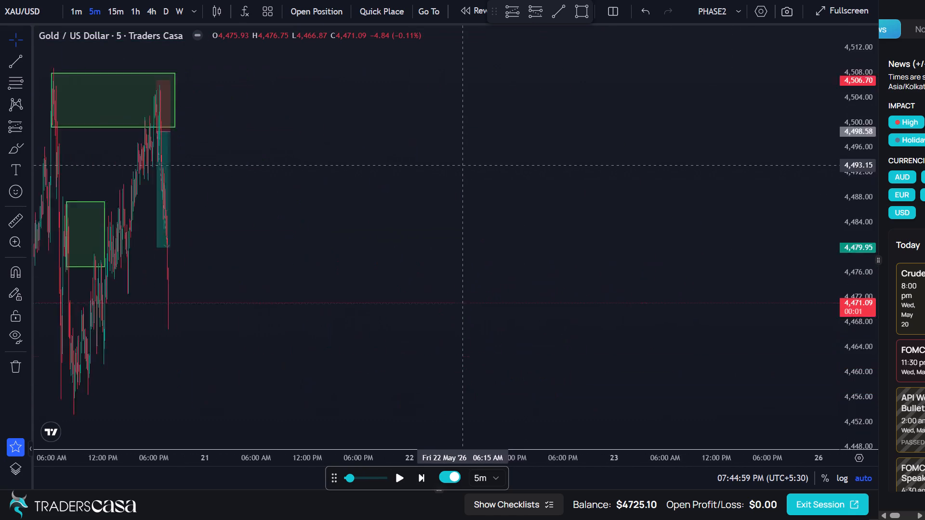
{"action": "left_click_drag", "start_coordinate": [428, 173], "coordinate": [773, 220]}
{"action": "scroll", "coordinate": [468, 203], "scroll_direction": "up", "scroll_amount": 5}
{"action": "left_click_drag", "start_coordinate": [396, 193], "coordinate": [640, 214]}
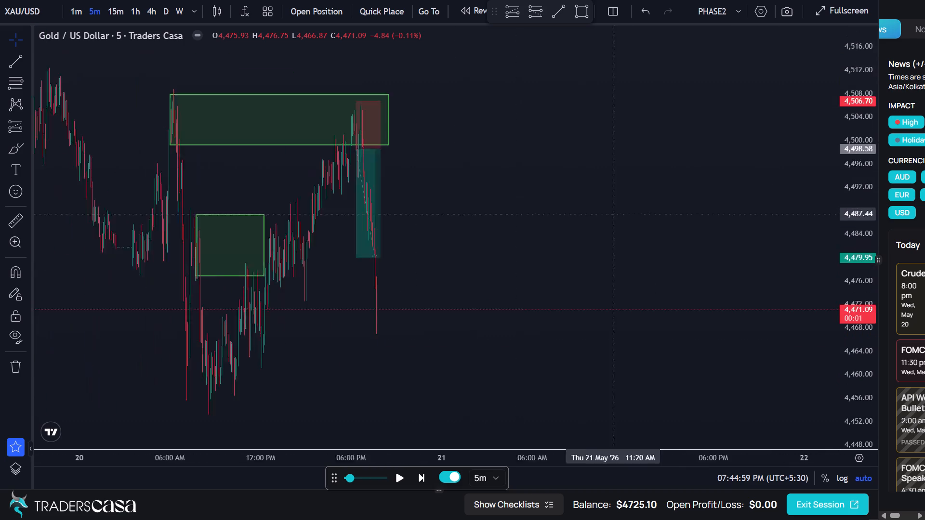
{"action": "left_click_drag", "start_coordinate": [640, 214], "coordinate": [694, 220]}
{"action": "scroll", "coordinate": [517, 211], "scroll_direction": "up", "scroll_amount": 3}
{"action": "left_click_drag", "start_coordinate": [455, 203], "coordinate": [727, 208]}
{"action": "scroll", "coordinate": [631, 217], "scroll_direction": "up", "scroll_amount": 2}
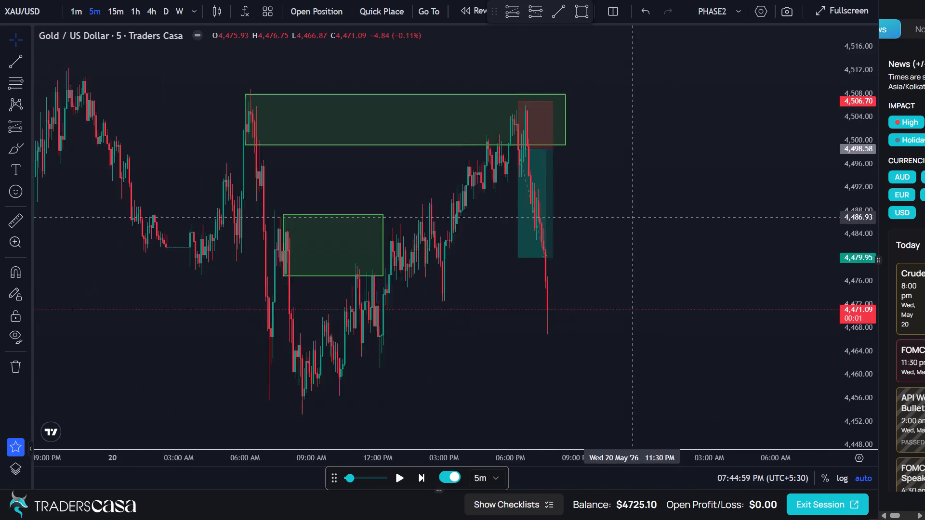
{"action": "scroll", "coordinate": [631, 217], "scroll_direction": "up", "scroll_amount": 3}
{"action": "left_click_drag", "start_coordinate": [526, 198], "coordinate": [758, 204]}
{"action": "scroll", "coordinate": [751, 207], "scroll_direction": "up", "scroll_amount": 3}
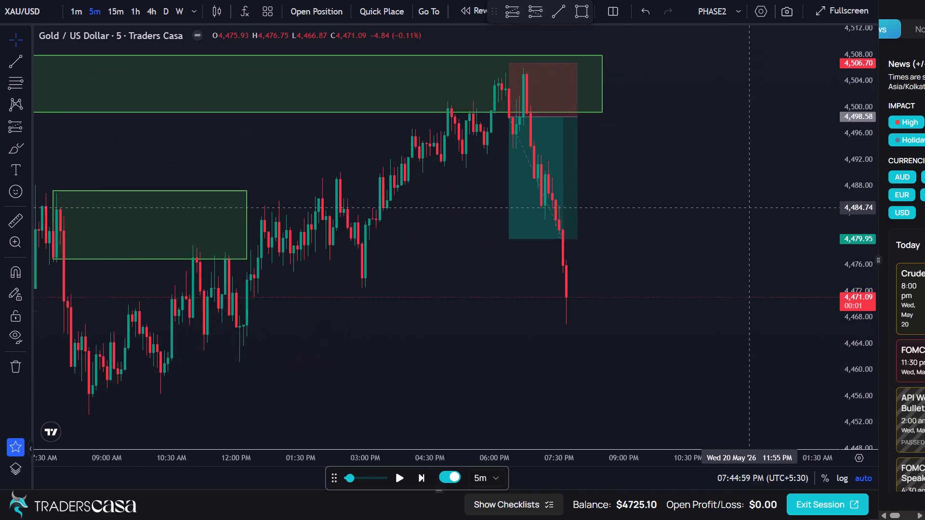
{"action": "scroll", "coordinate": [751, 207], "scroll_direction": "up", "scroll_amount": 2}
{"action": "left_click_drag", "start_coordinate": [649, 195], "coordinate": [802, 95]}
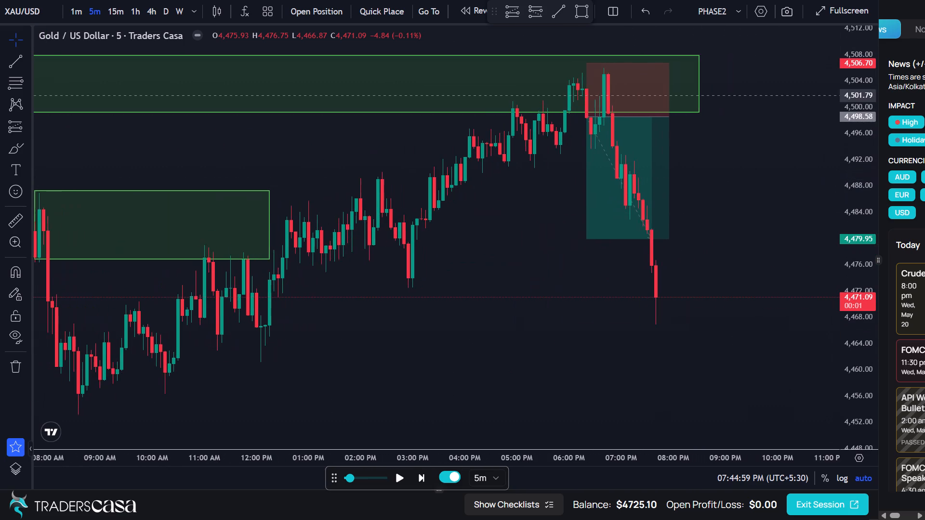
{"action": "left_click_drag", "start_coordinate": [802, 95], "coordinate": [623, 207]}
{"action": "scroll", "coordinate": [545, 208], "scroll_direction": "up", "scroll_amount": 2}
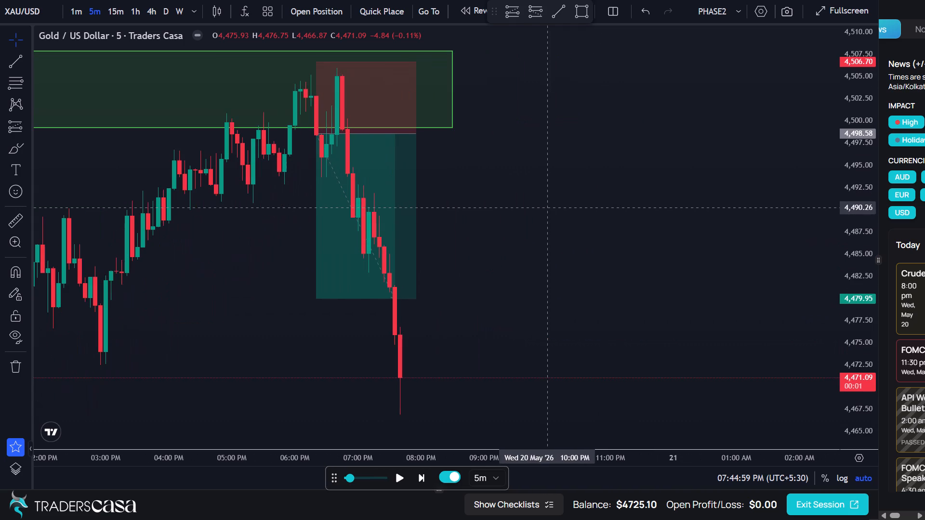
{"action": "left_click_drag", "start_coordinate": [518, 210], "coordinate": [623, 204]}
Switch the chart to the 15-minute timeframe and delete the short position drawing over the latest sell-off.
{"action": "left_click", "coordinate": [118, 5]}
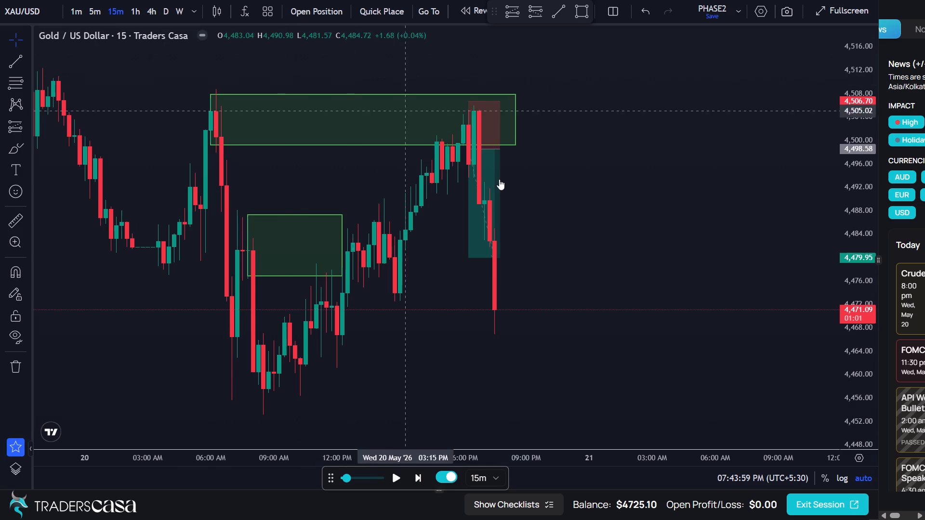
{"action": "left_click", "coordinate": [489, 196]}
{"action": "left_click", "coordinate": [572, 38]}
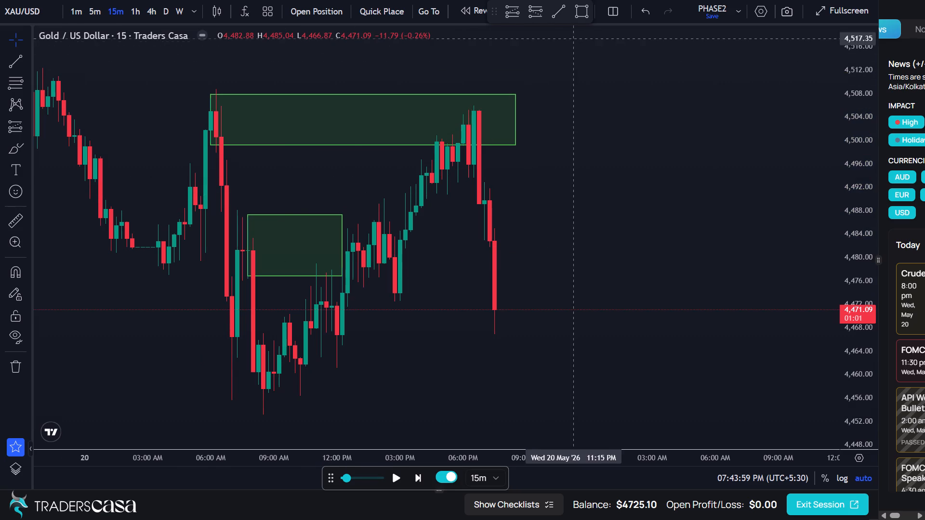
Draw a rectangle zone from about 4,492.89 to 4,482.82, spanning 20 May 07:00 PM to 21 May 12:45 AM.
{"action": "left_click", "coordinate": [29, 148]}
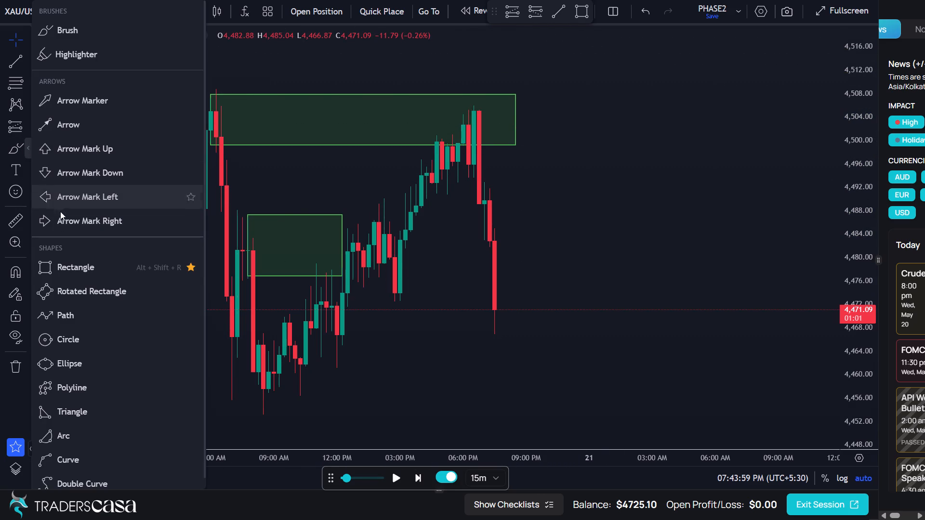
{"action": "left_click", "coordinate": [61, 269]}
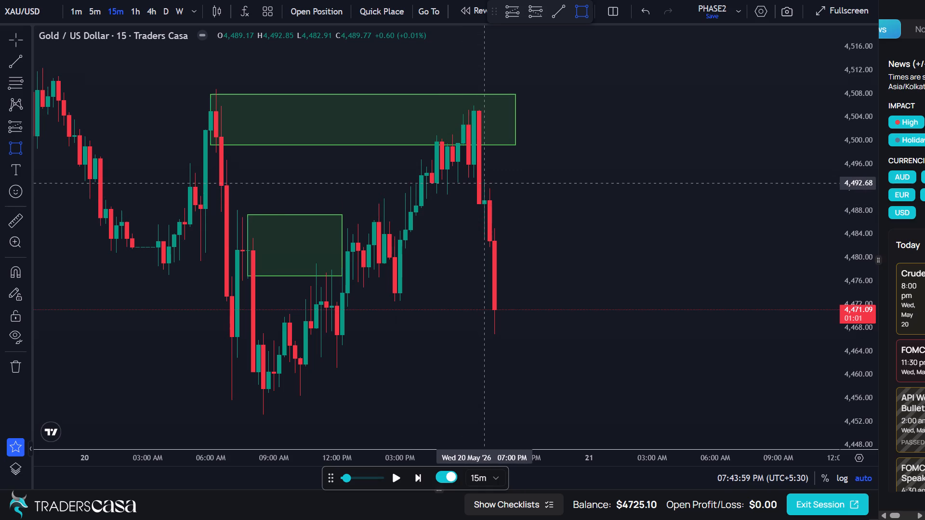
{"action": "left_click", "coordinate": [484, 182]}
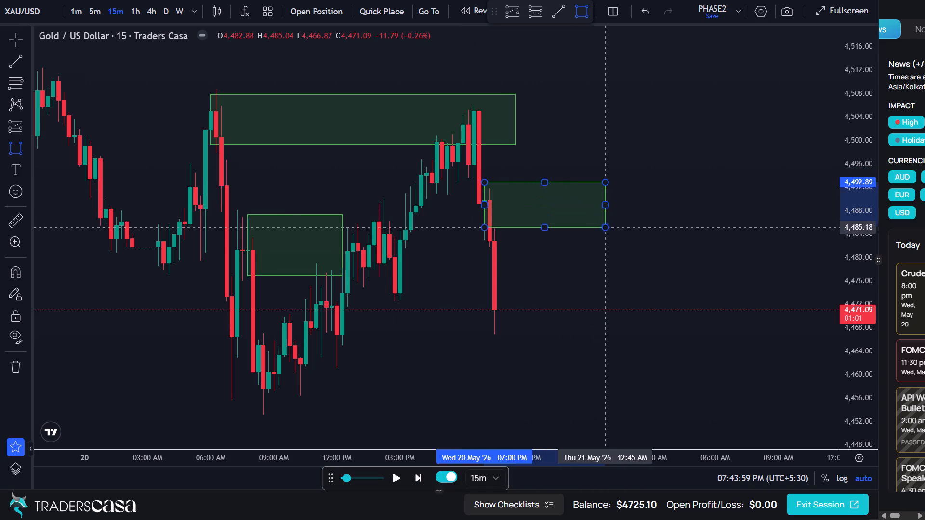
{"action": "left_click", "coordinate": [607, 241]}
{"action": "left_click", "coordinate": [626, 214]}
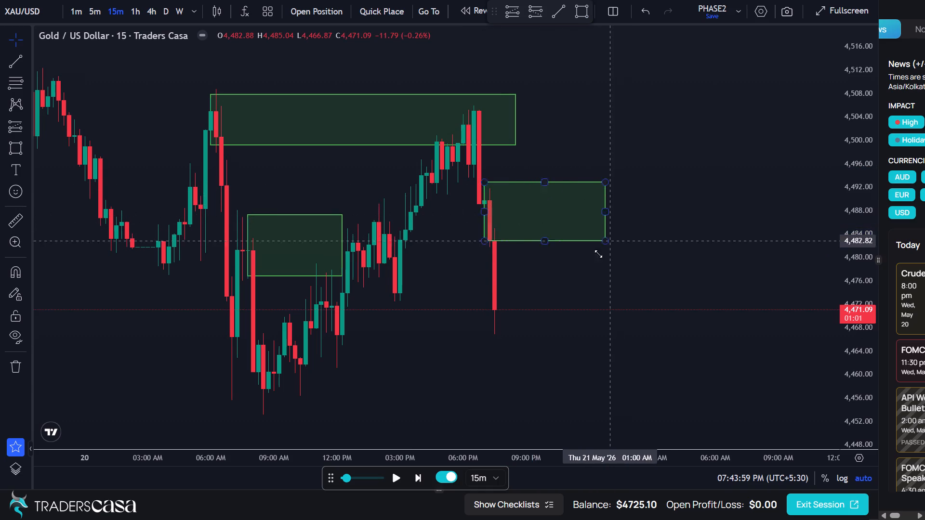
Switch the chart back to the 5-minute timeframe and check the new zone against the candles.
{"action": "scroll", "coordinate": [569, 293], "scroll_direction": "up", "scroll_amount": 2}
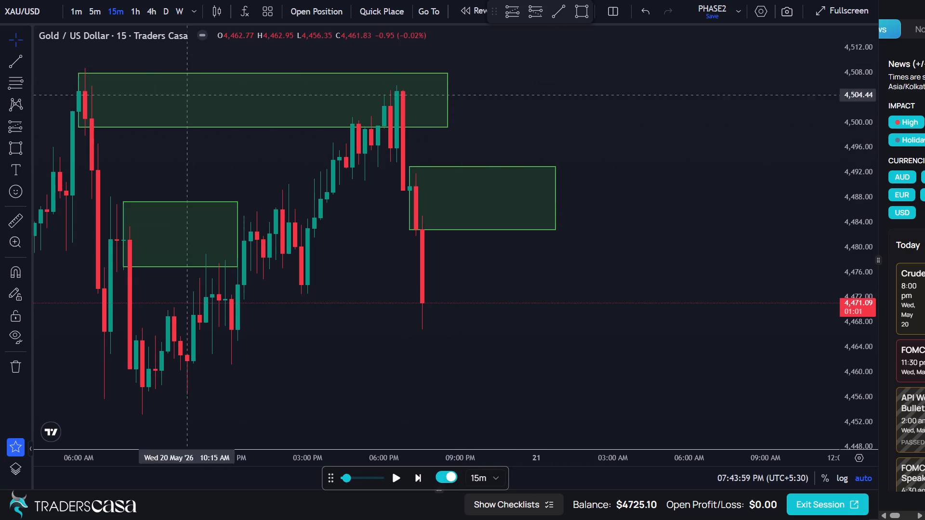
{"action": "left_click", "coordinate": [101, 10]}
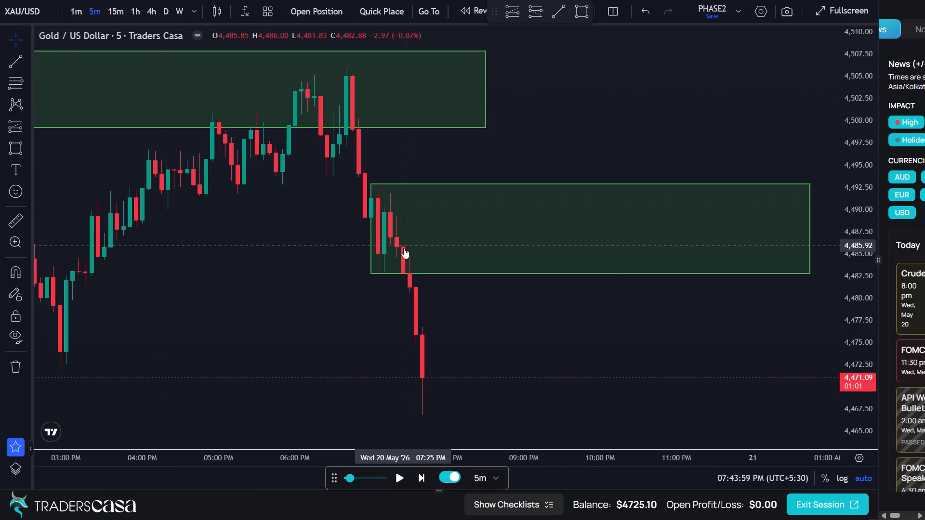
{"action": "left_click", "coordinate": [369, 308]}
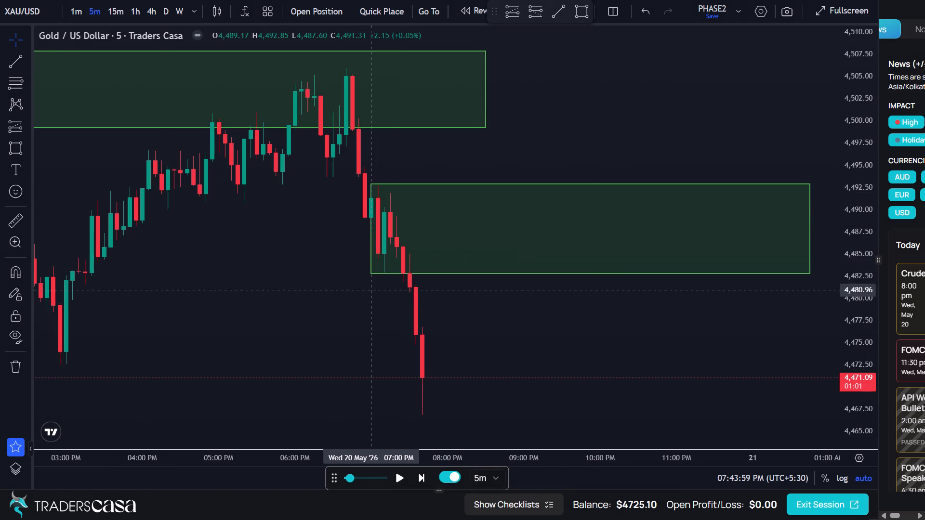
{"action": "left_click", "coordinate": [480, 245]}
{"action": "left_click", "coordinate": [522, 178]}
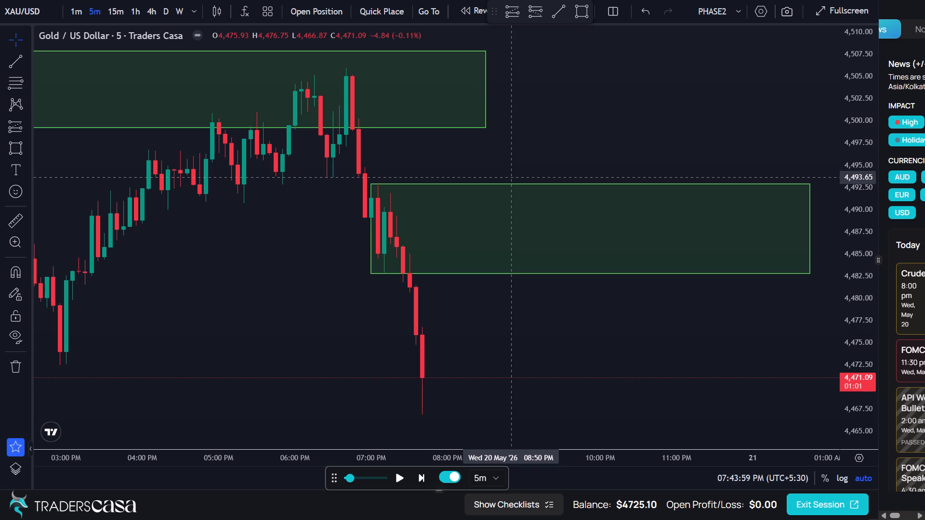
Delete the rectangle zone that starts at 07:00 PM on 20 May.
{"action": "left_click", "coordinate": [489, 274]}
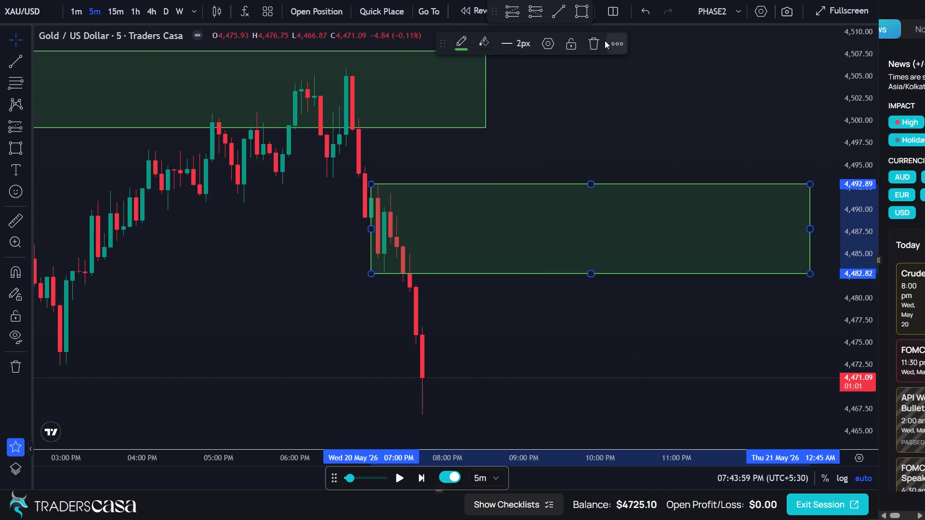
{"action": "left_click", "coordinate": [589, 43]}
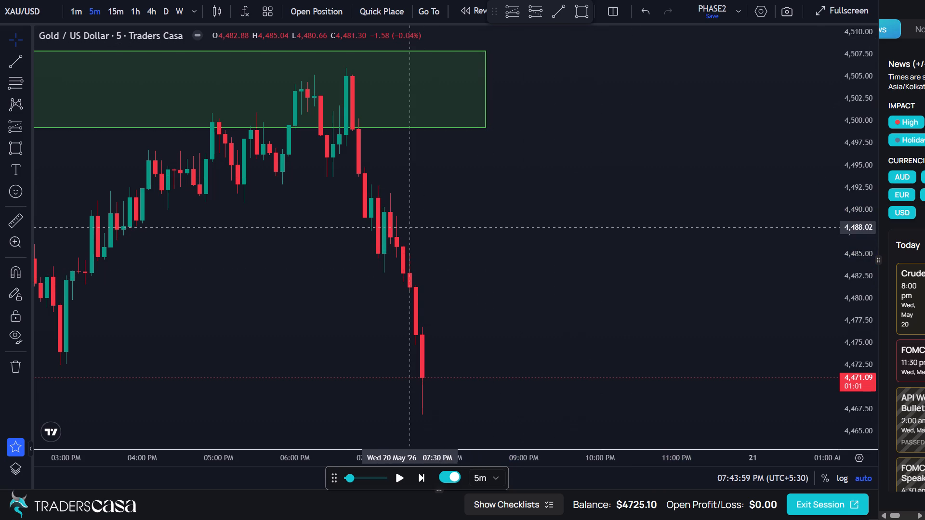
Draw a rectangle zone from about 4,490.33 to 4,483.20, starting at the 07:10 PM candle on 20 May.
{"action": "left_click", "coordinate": [16, 150]}
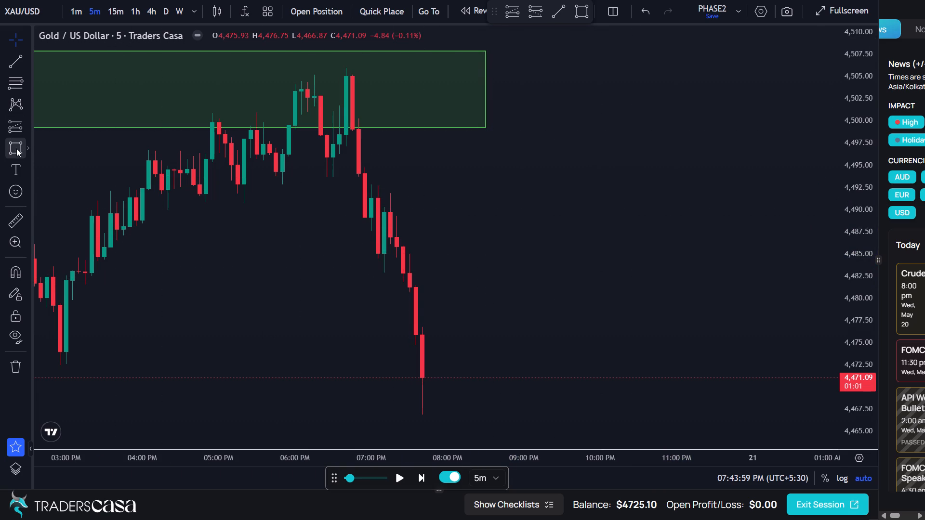
{"action": "left_click", "coordinate": [385, 207]}
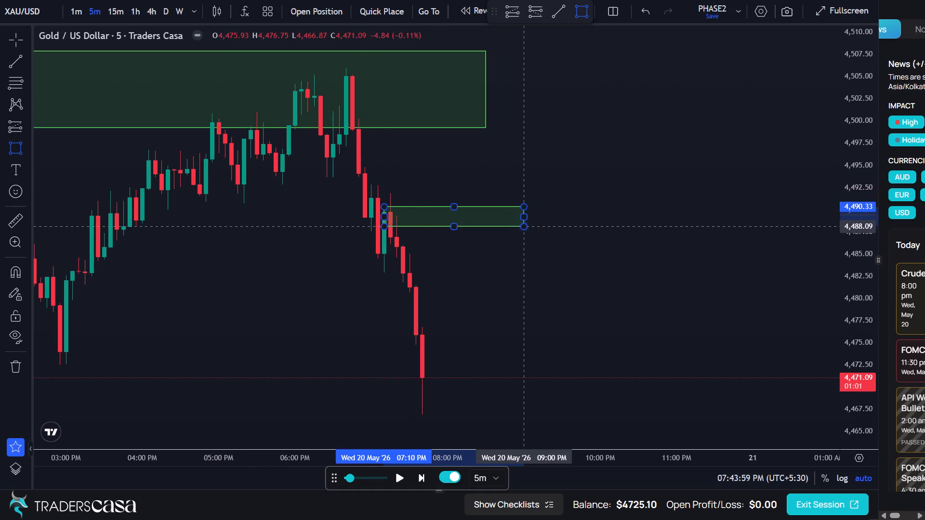
{"action": "left_click", "coordinate": [530, 270]}
{"action": "left_click", "coordinate": [531, 248]}
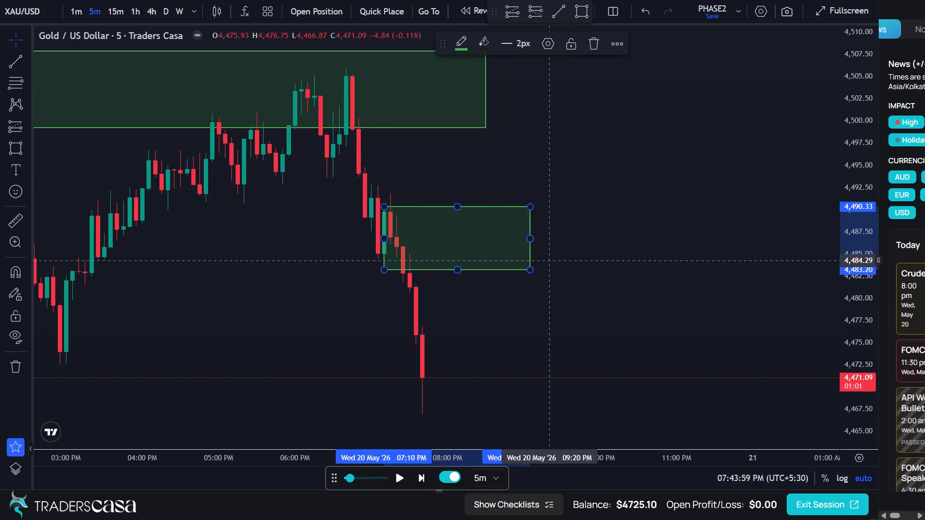
{"action": "left_click", "coordinate": [561, 258]}
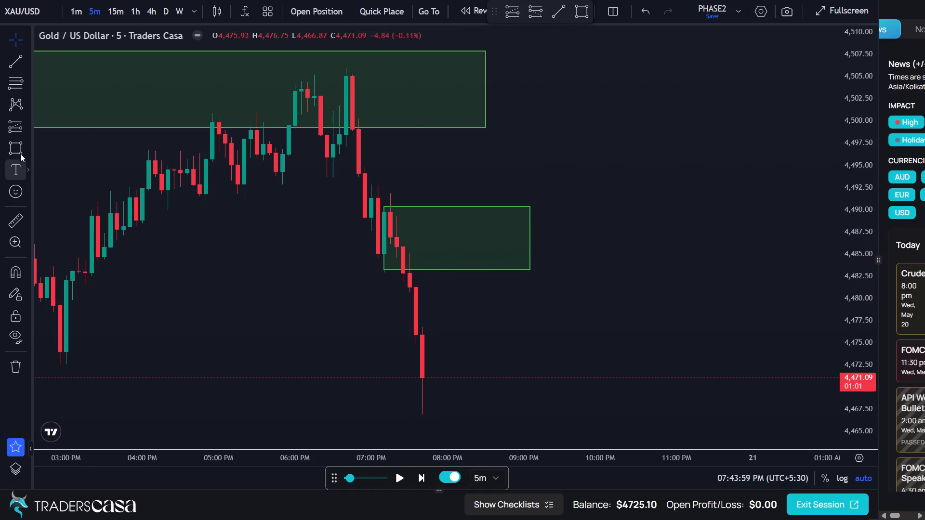
Draw an overlapping rectangle zone from about 4,492.97 down to 4,487.7, spanning 07:00 PM to 08:45 PM on 20 May.
{"action": "left_click", "coordinate": [20, 153]}
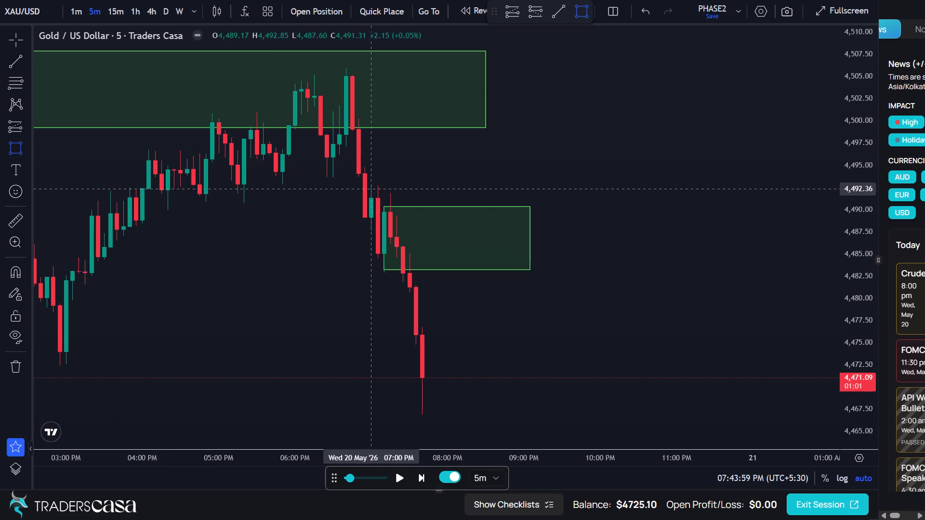
{"action": "left_click", "coordinate": [370, 183]}
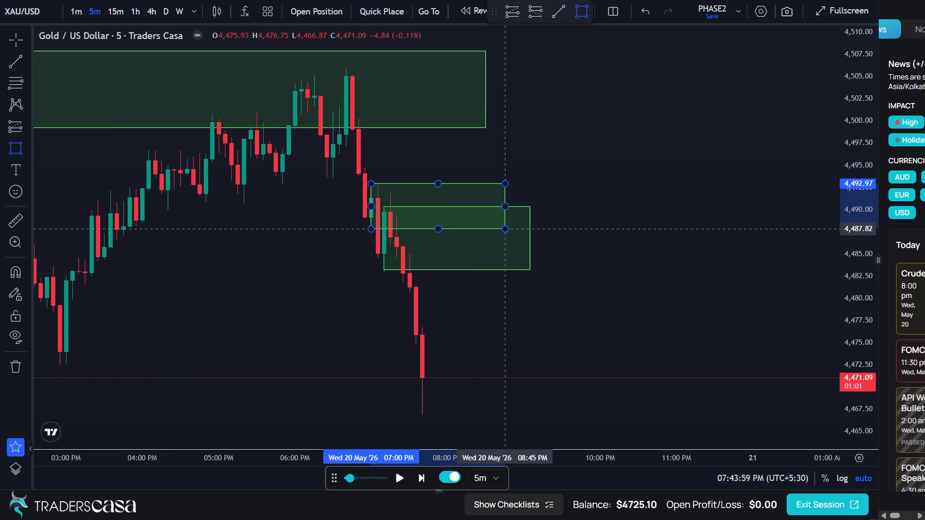
{"action": "left_click", "coordinate": [504, 230]}
{"action": "left_click", "coordinate": [560, 192]}
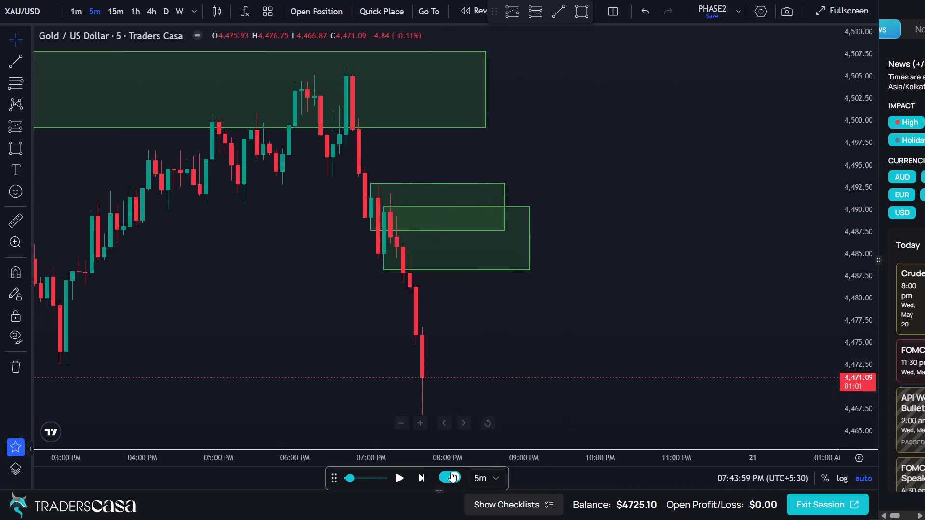
Advance the replay by two 5-minute candles.
{"action": "double_click", "coordinate": [424, 476]}
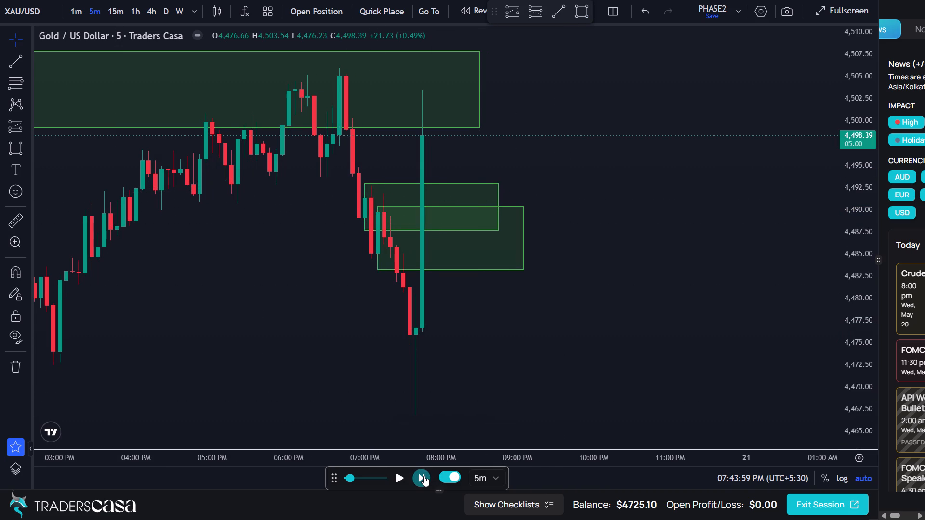
{"action": "left_click", "coordinate": [424, 476]}
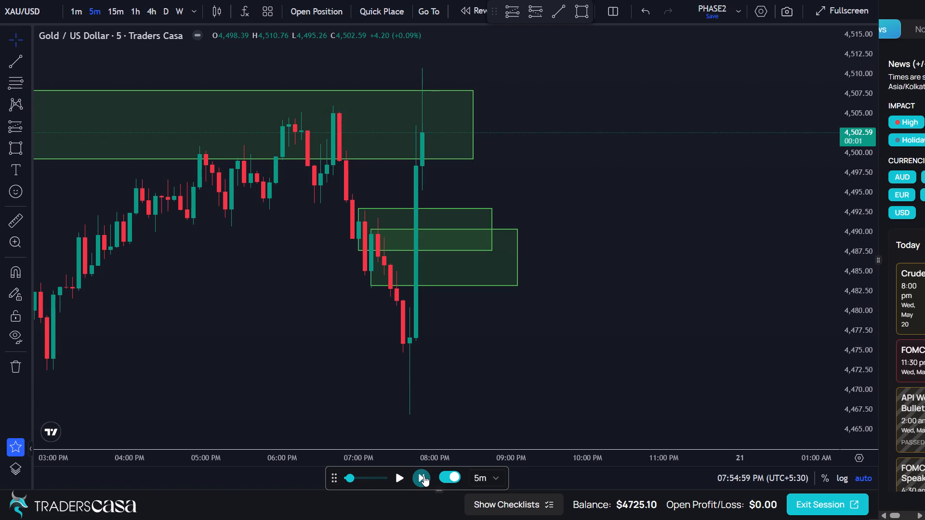
Advance the replay by two 5-minute candles, to 08:04:59 PM on 20 May.
{"action": "left_click", "coordinate": [424, 476]}
{"action": "left_click", "coordinate": [424, 476]}
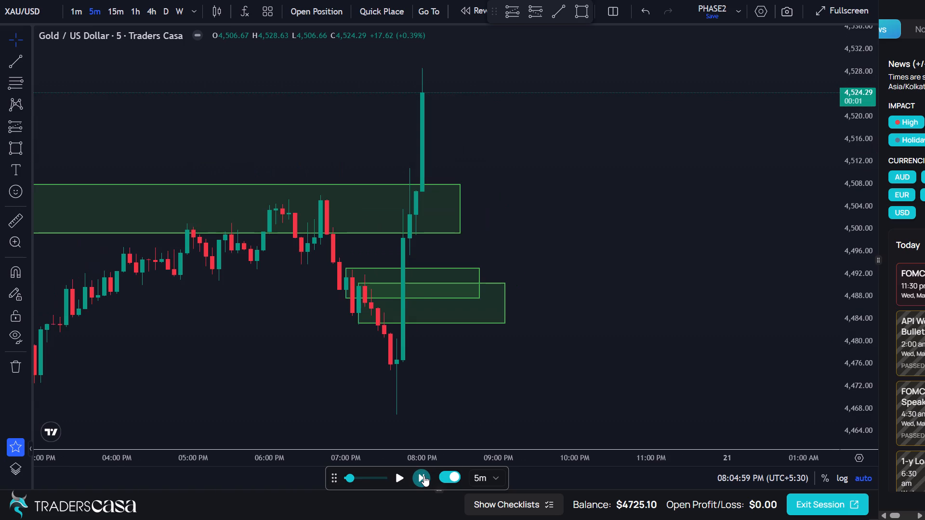
Delete the two overlapping rectangle zones that start at 07:00 PM and 07:10 PM on 20 May.
{"action": "left_click", "coordinate": [432, 298]}
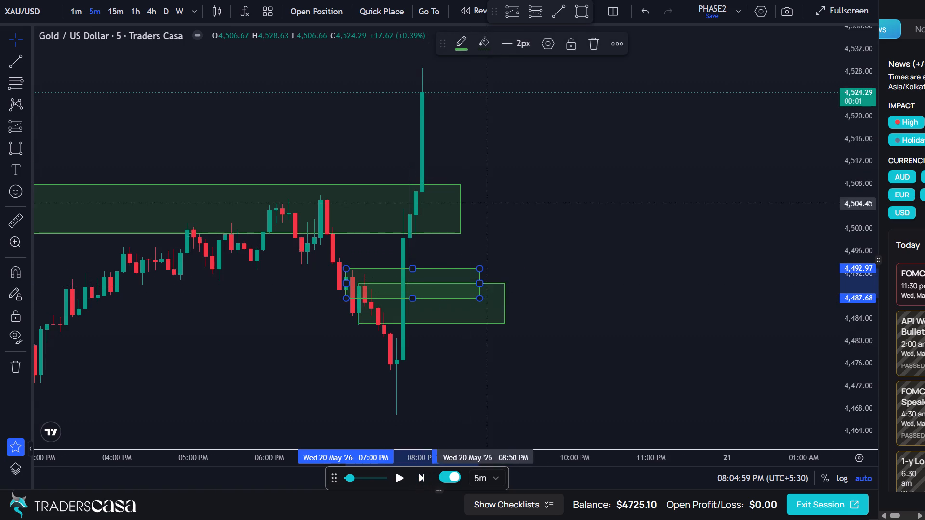
{"action": "left_click", "coordinate": [591, 44]}
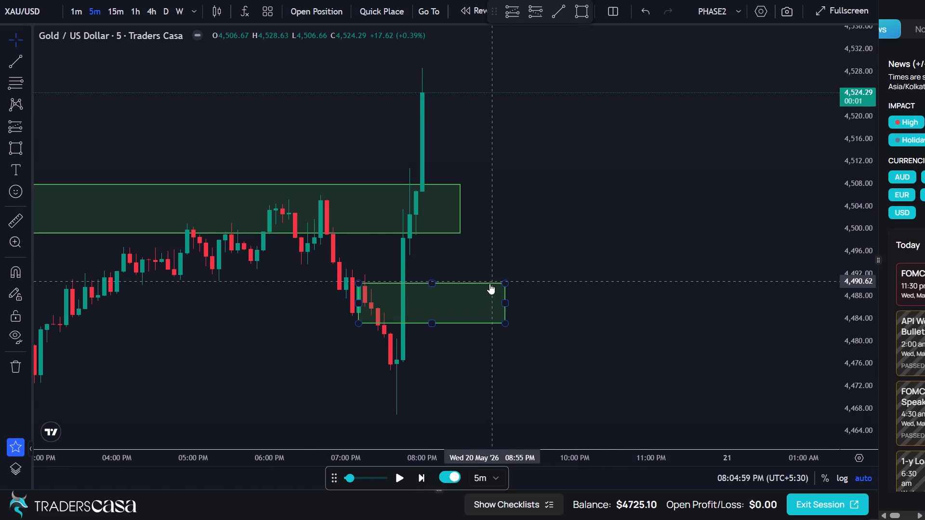
{"action": "left_click", "coordinate": [489, 284]}
{"action": "left_click", "coordinate": [586, 40]}
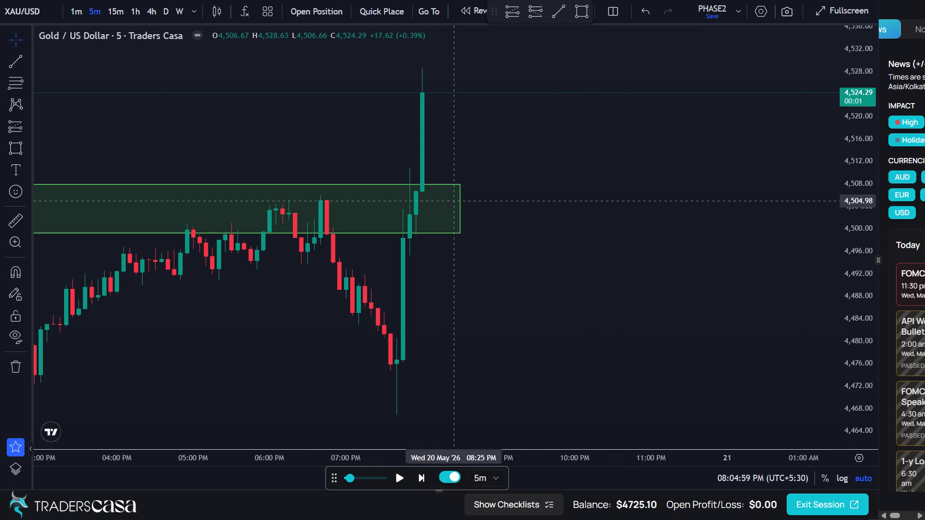
Dismiss the advertisement and draw a rectangle zone from about 4,526.09 to 4,518.73, spanning 06:40 PM on 19 May to 06:35 AM on 20 May.
{"action": "left_click_drag", "start_coordinate": [442, 272], "coordinate": [708, 219]}
{"action": "scroll", "coordinate": [708, 222], "scroll_direction": "down", "scroll_amount": 7}
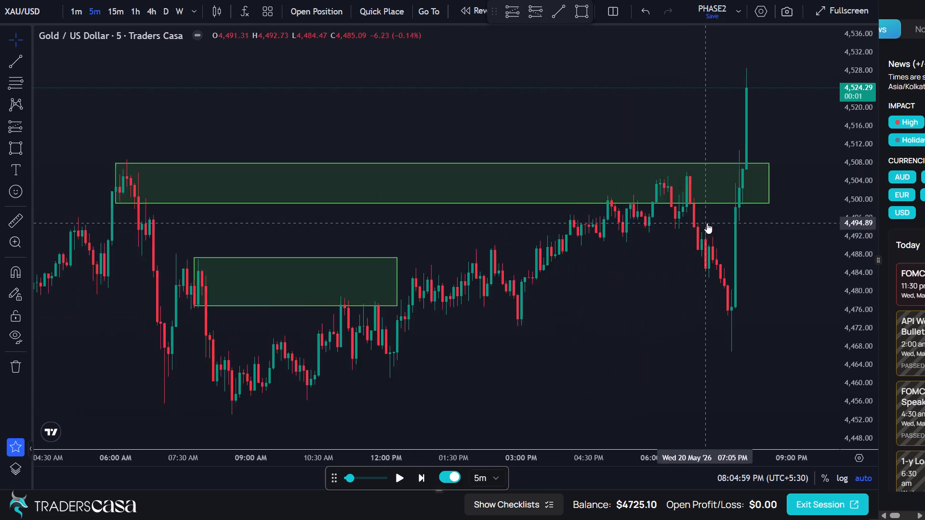
{"action": "scroll", "coordinate": [707, 223], "scroll_direction": "down", "scroll_amount": 9}
{"action": "scroll", "coordinate": [702, 223], "scroll_direction": "up", "scroll_amount": 5}
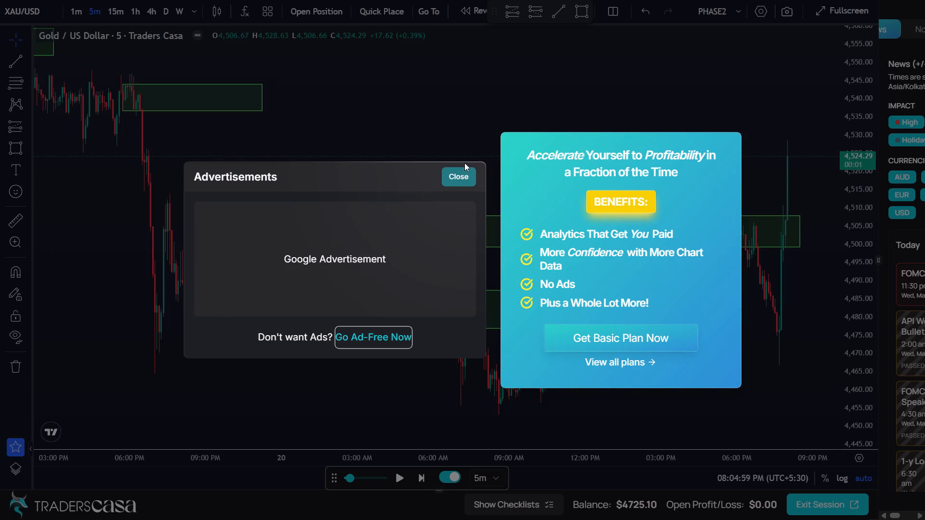
{"action": "left_click", "coordinate": [447, 170]}
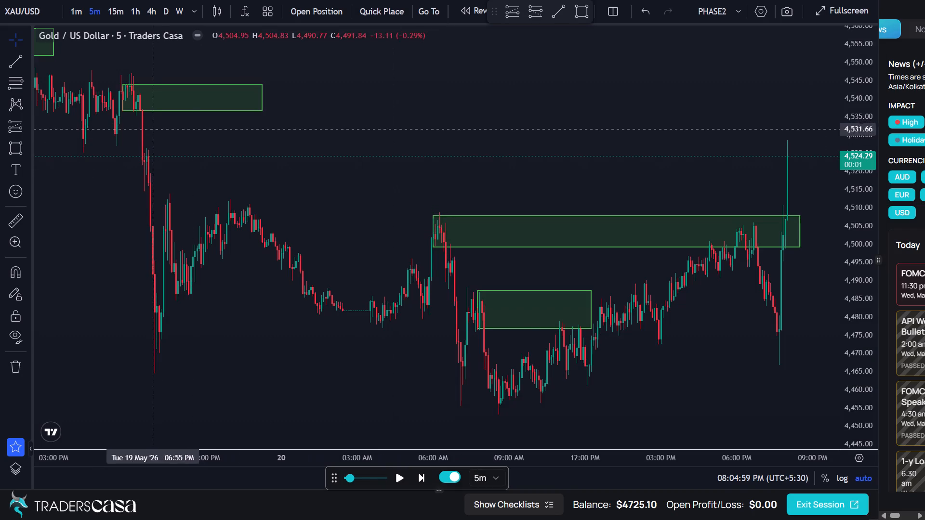
{"action": "scroll", "coordinate": [148, 142], "scroll_direction": "up", "scroll_amount": 3}
{"action": "left_click_drag", "start_coordinate": [136, 135], "coordinate": [467, 158]}
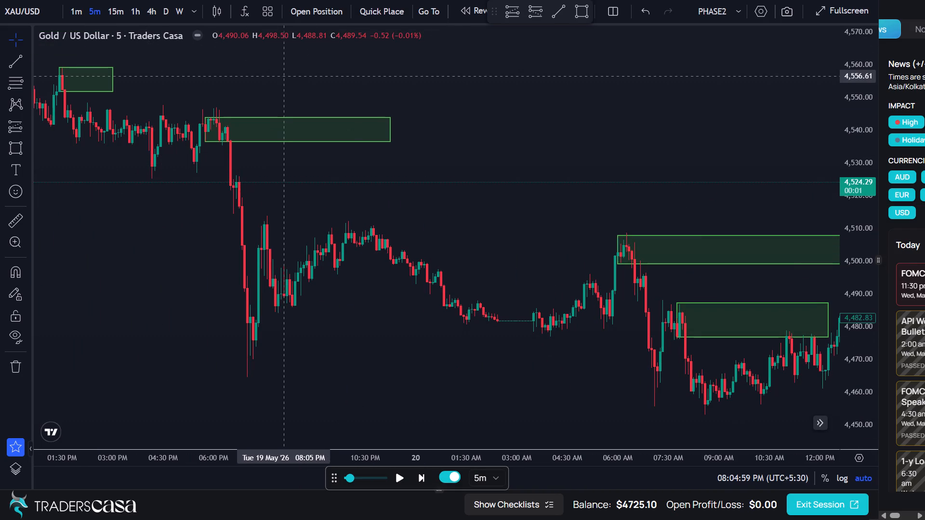
{"action": "left_click", "coordinate": [9, 146]}
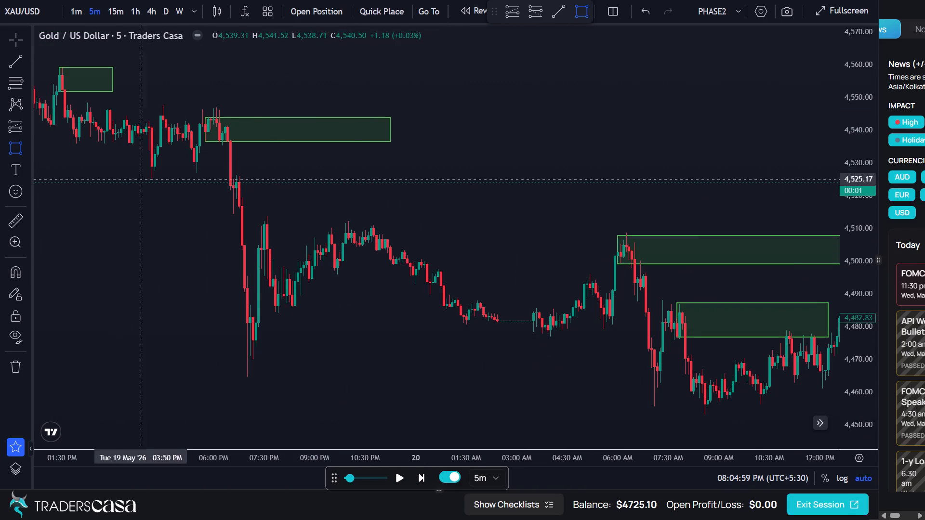
{"action": "left_click", "coordinate": [236, 176]}
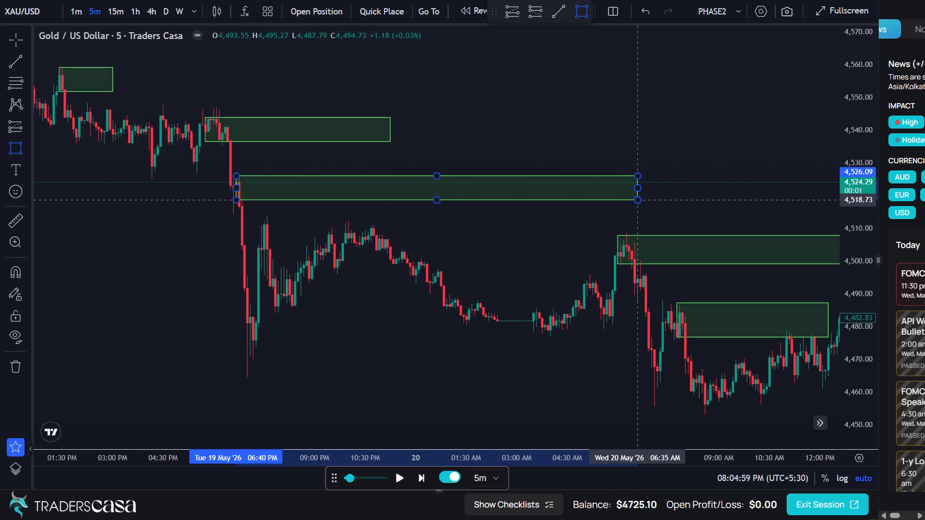
{"action": "left_click", "coordinate": [636, 200]}
{"action": "left_click", "coordinate": [669, 155]}
Extend the end of the 4,526.09–4,518.73 zone past the latest candle, to about 08:45 PM on 20 May.
{"action": "left_click_drag", "start_coordinate": [681, 172], "coordinate": [357, 184]}
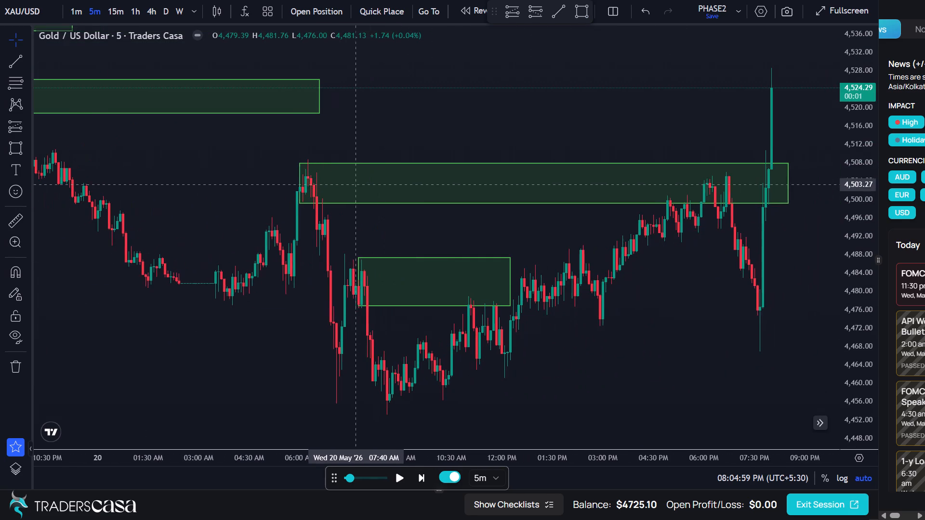
{"action": "left_click_drag", "start_coordinate": [320, 97], "coordinate": [373, 96]}
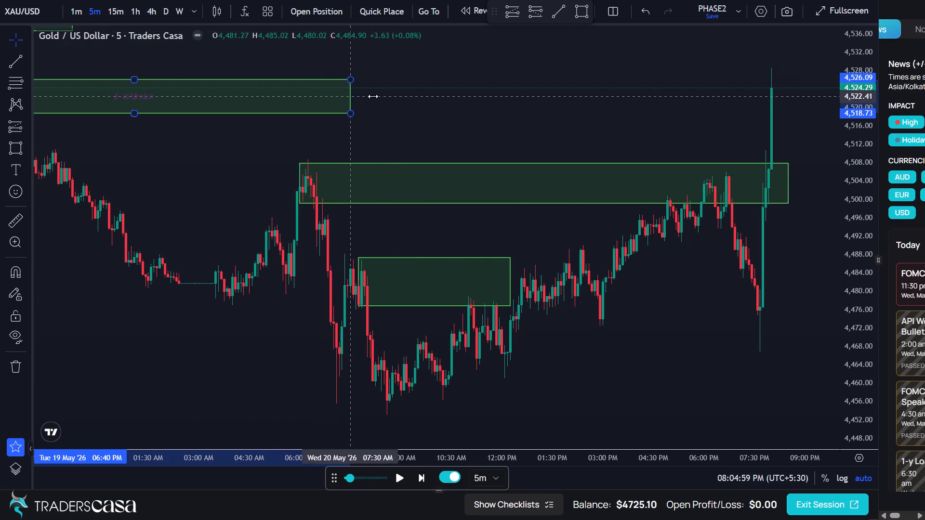
{"action": "left_click_drag", "start_coordinate": [373, 96], "coordinate": [734, 100]}
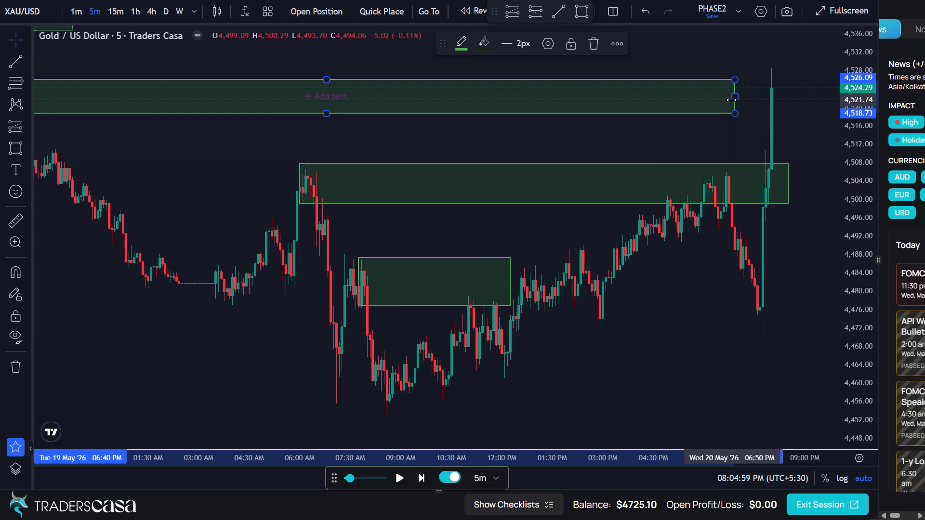
{"action": "left_click_drag", "start_coordinate": [731, 100], "coordinate": [795, 101]}
{"action": "left_click", "coordinate": [712, 69]}
Extend the end of the 4,544.01–4,536.66 zone past the latest candle, to about 10:00 PM on 20 May.
{"action": "left_click_drag", "start_coordinate": [709, 72], "coordinate": [893, 236]}
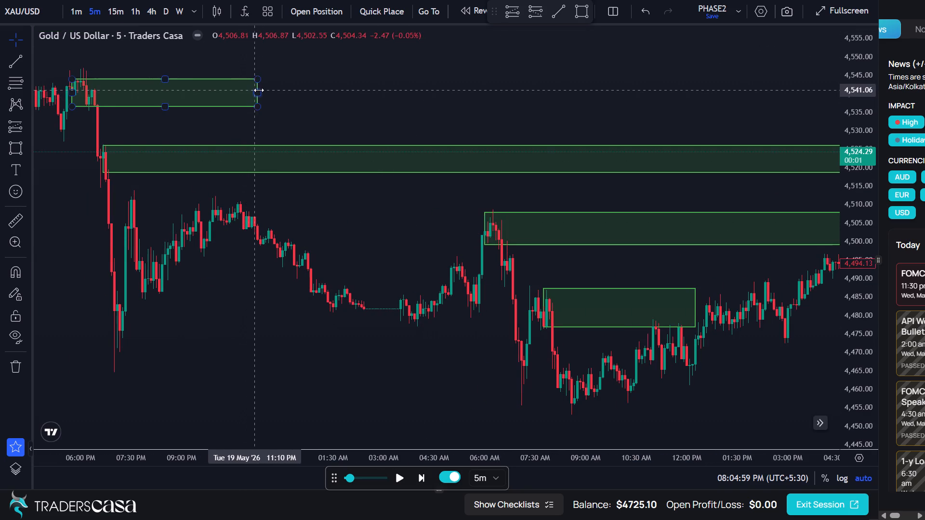
{"action": "left_click_drag", "start_coordinate": [257, 92], "coordinate": [651, 97]}
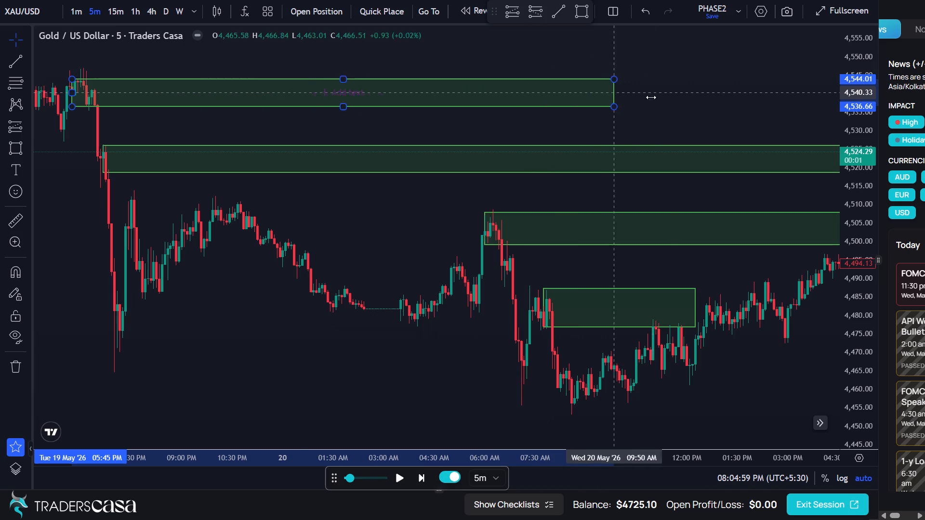
{"action": "left_click_drag", "start_coordinate": [651, 97], "coordinate": [832, 98]}
{"action": "left_click", "coordinate": [776, 138]}
{"action": "left_click_drag", "start_coordinate": [776, 138], "coordinate": [525, 154]}
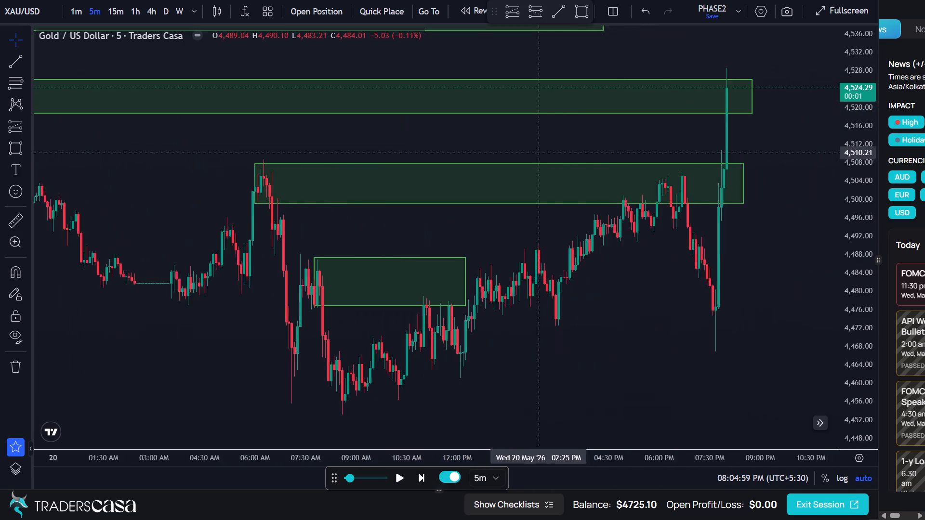
{"action": "left_click_drag", "start_coordinate": [525, 154], "coordinate": [453, 164]}
{"action": "scroll", "coordinate": [428, 158], "scroll_direction": "down", "scroll_amount": 2}
{"action": "left_click_drag", "start_coordinate": [546, 122], "coordinate": [433, 158]}
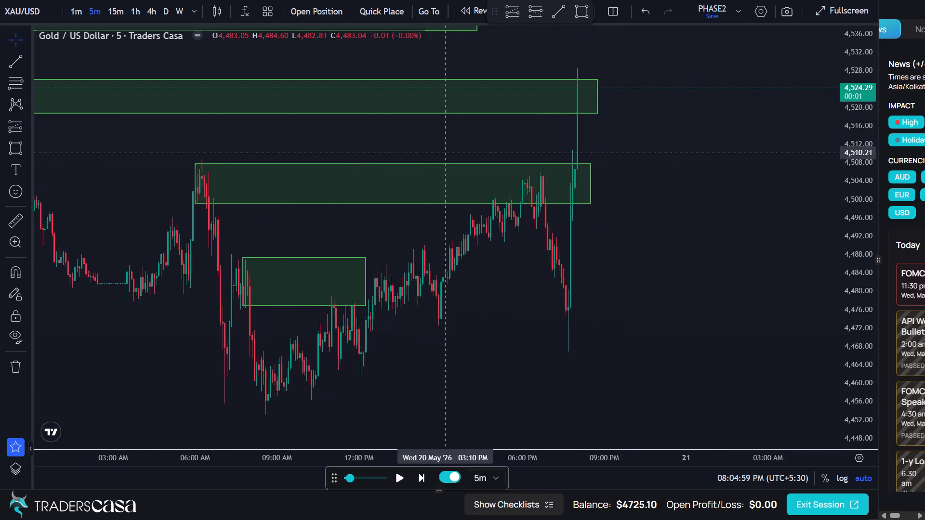
{"action": "left_click_drag", "start_coordinate": [433, 158], "coordinate": [556, 144]}
{"action": "scroll", "coordinate": [580, 114], "scroll_direction": "down", "scroll_amount": 3}
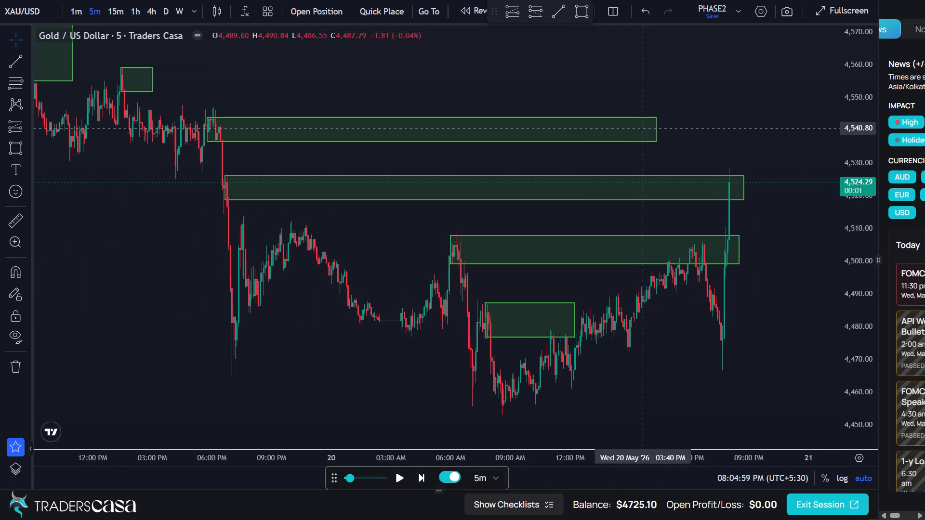
{"action": "left_click_drag", "start_coordinate": [660, 129], "coordinate": [745, 137]}
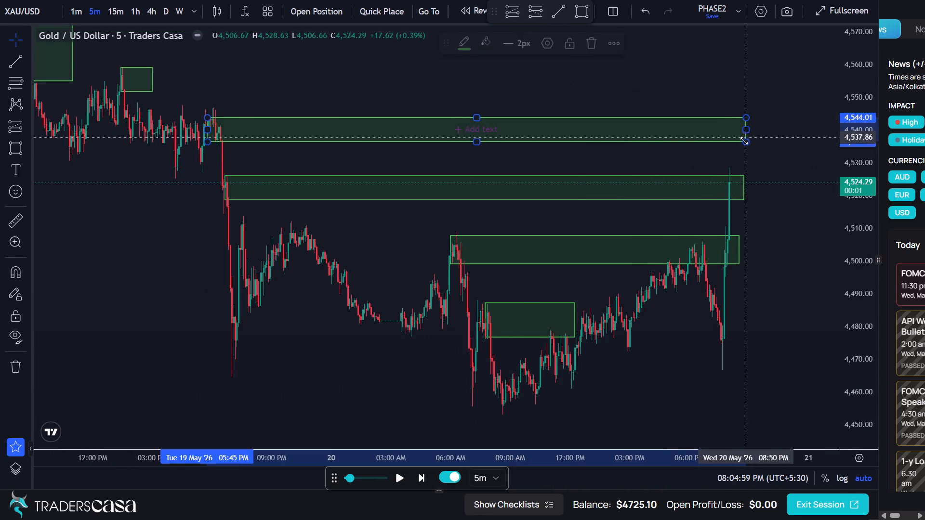
{"action": "left_click_drag", "start_coordinate": [747, 132], "coordinate": [769, 133]}
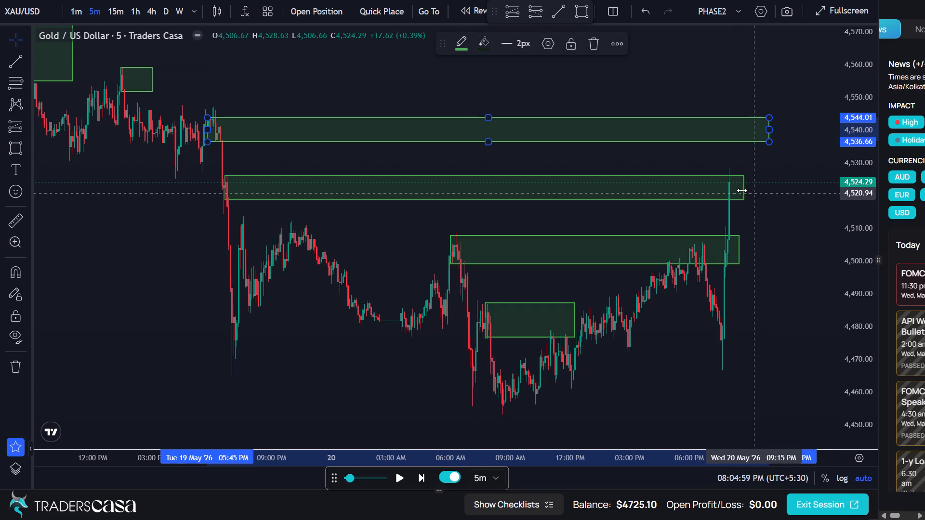
Extend the three zones near 4,540, 4,522 and 4,503 so their ends roughly align at about 10:25 PM on 20 May.
{"action": "left_click_drag", "start_coordinate": [742, 190], "coordinate": [775, 192]}
{"action": "left_click_drag", "start_coordinate": [743, 249], "coordinate": [773, 248]}
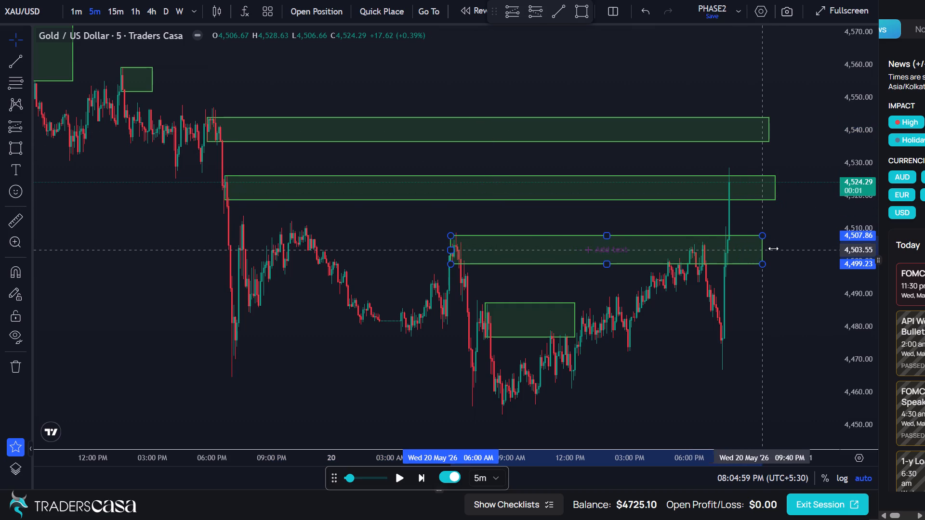
{"action": "left_click_drag", "start_coordinate": [773, 248], "coordinate": [778, 248]}
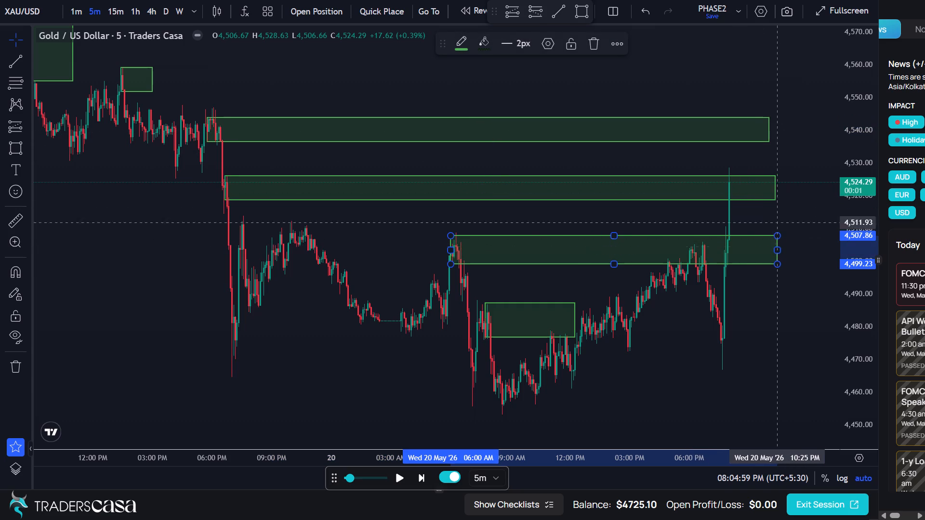
{"action": "left_click_drag", "start_coordinate": [771, 130], "coordinate": [773, 130]}
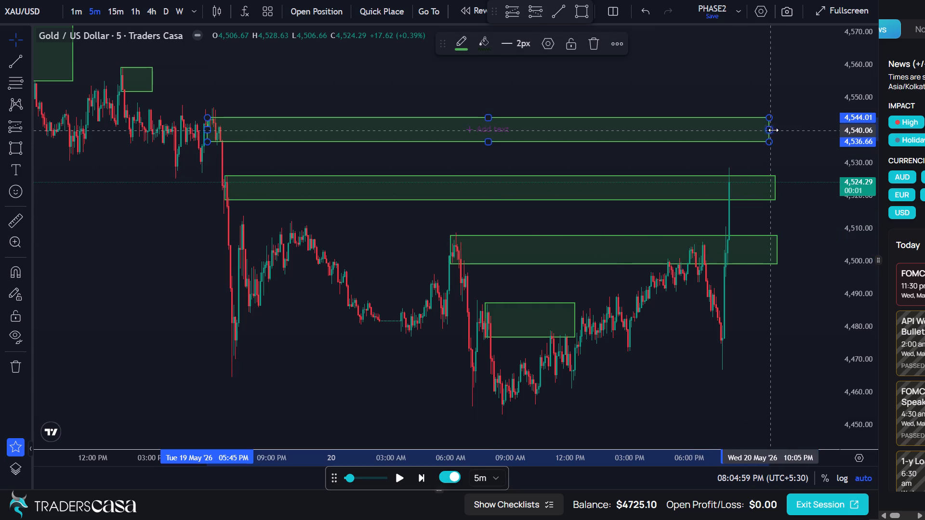
{"action": "left_click_drag", "start_coordinate": [773, 130], "coordinate": [777, 130]}
{"action": "left_click", "coordinate": [764, 161]}
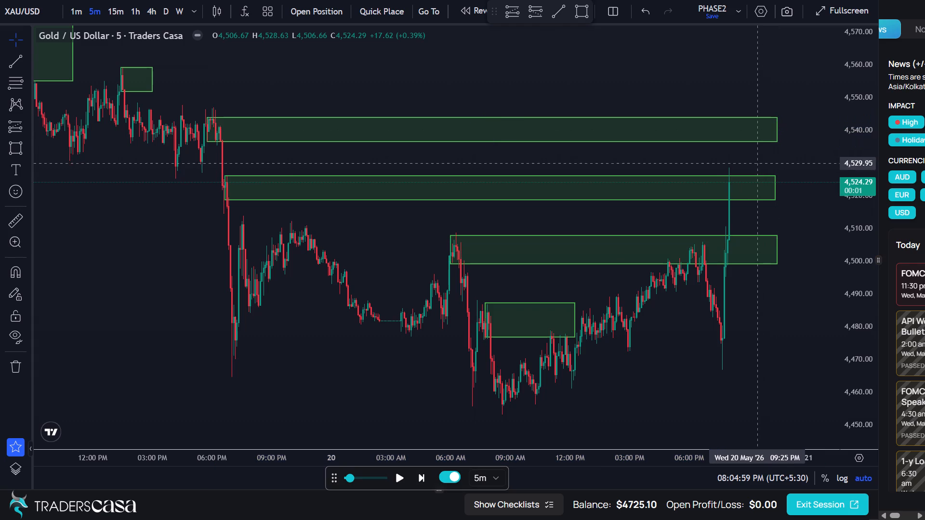
Widen the chart area to the full window width so it covers the news panel.
{"action": "scroll", "coordinate": [735, 192], "scroll_direction": "up", "scroll_amount": 8}
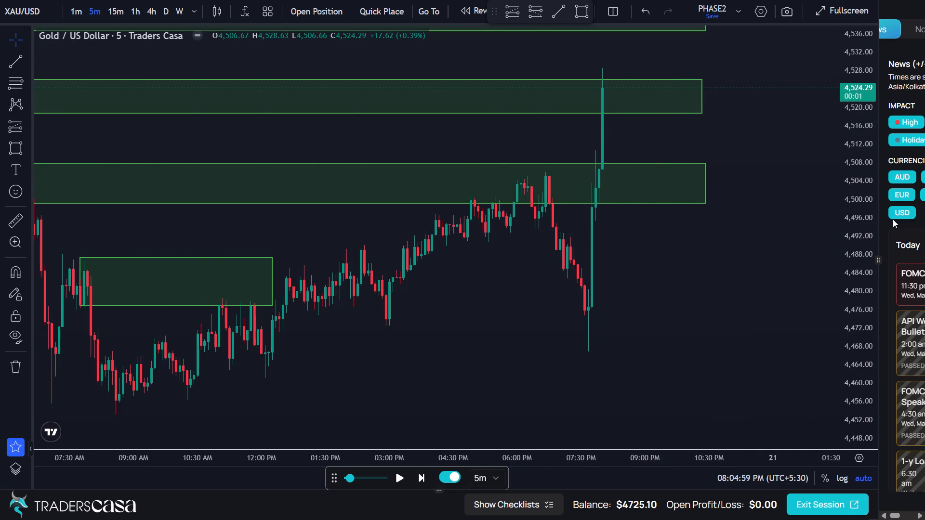
{"action": "left_click_drag", "start_coordinate": [877, 213], "coordinate": [924, 215]}
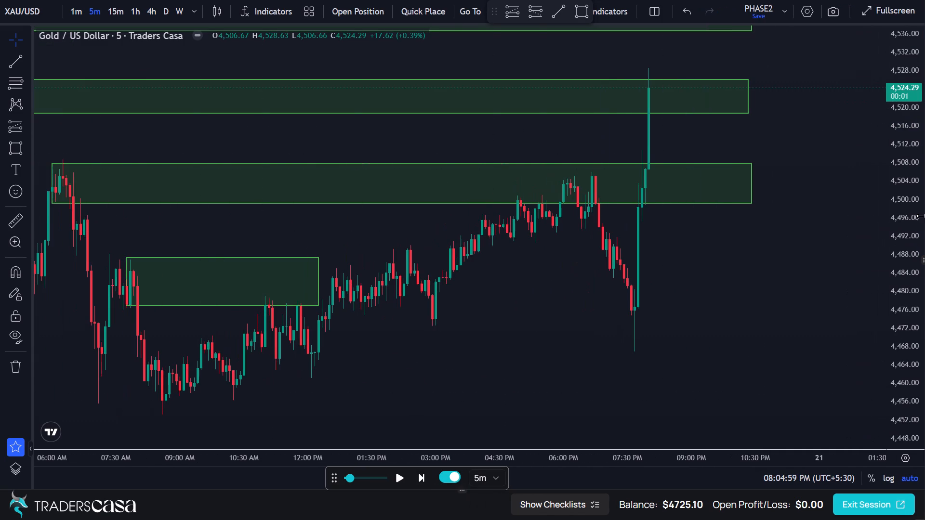
Advance the replay by ten 5-minute candles, to 08:54:59 PM on 20 May.
{"action": "left_click_drag", "start_coordinate": [806, 230], "coordinate": [806, 280]}
{"action": "left_click_drag", "start_coordinate": [903, 234], "coordinate": [905, 242]}
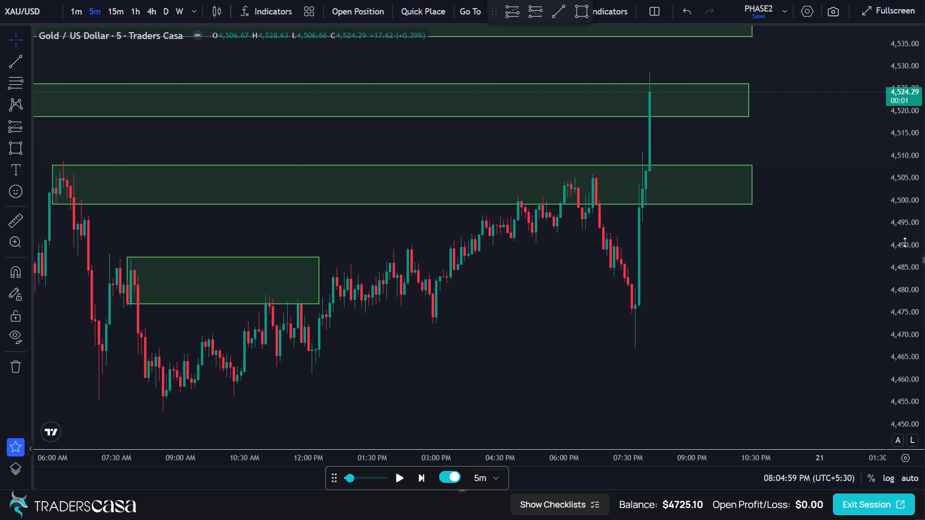
{"action": "left_click_drag", "start_coordinate": [905, 242], "coordinate": [908, 233]}
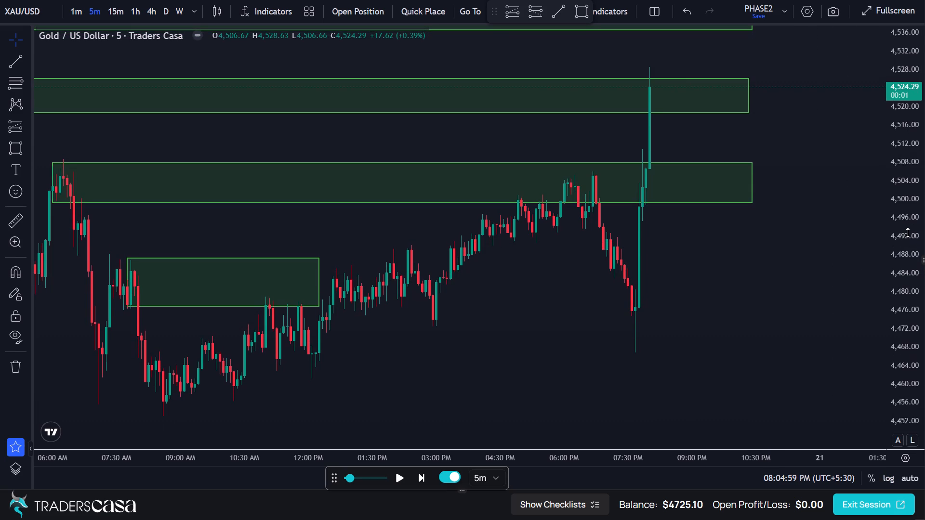
{"action": "left_click_drag", "start_coordinate": [762, 252], "coordinate": [856, 421]}
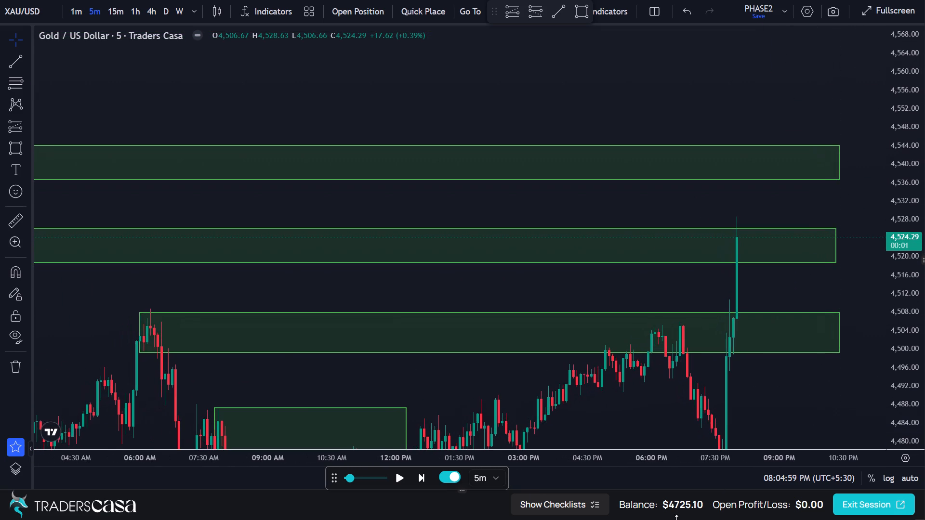
{"action": "left_click", "coordinate": [423, 479]}
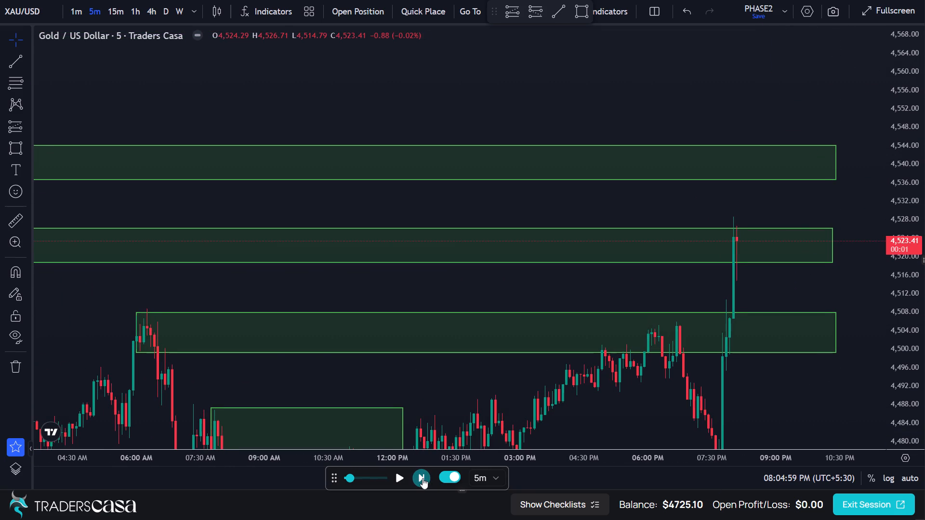
{"action": "left_click", "coordinate": [423, 478]}
{"action": "triple_click", "coordinate": [423, 478]}
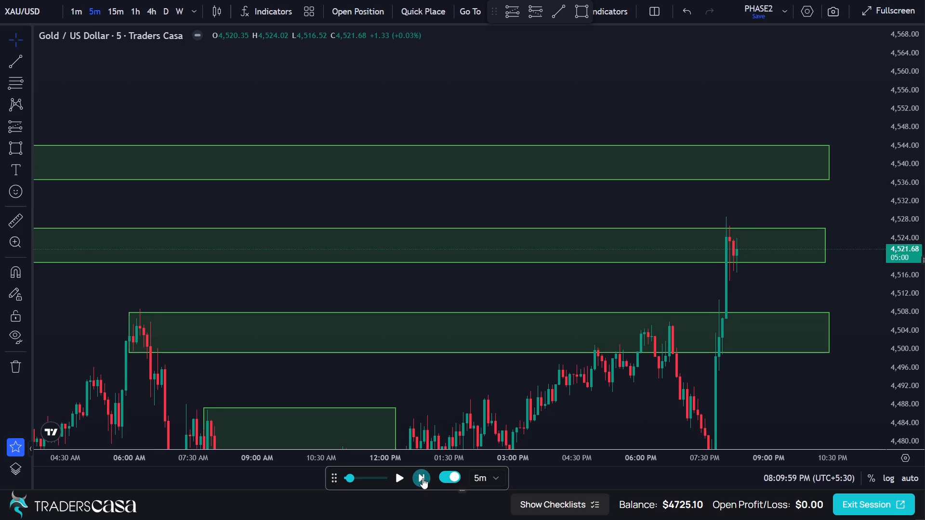
{"action": "left_click", "coordinate": [423, 478]}
{"action": "left_click", "coordinate": [423, 478]}
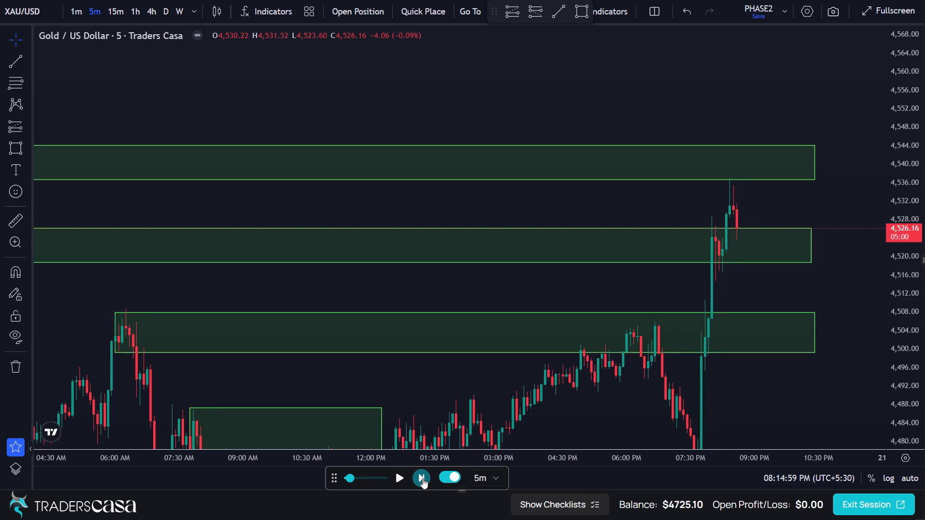
{"action": "scroll", "coordinate": [736, 235], "scroll_direction": "up", "scroll_amount": 4}
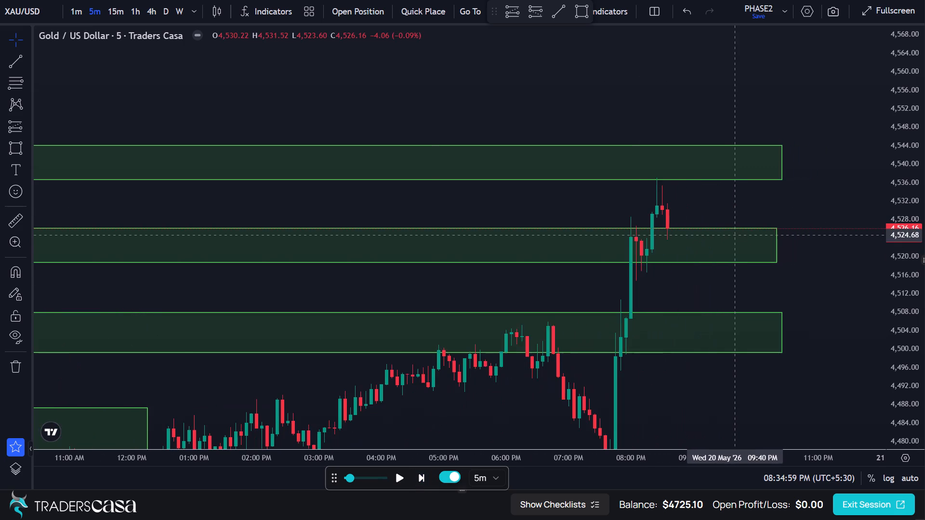
{"action": "scroll", "coordinate": [736, 235], "scroll_direction": "up", "scroll_amount": 1}
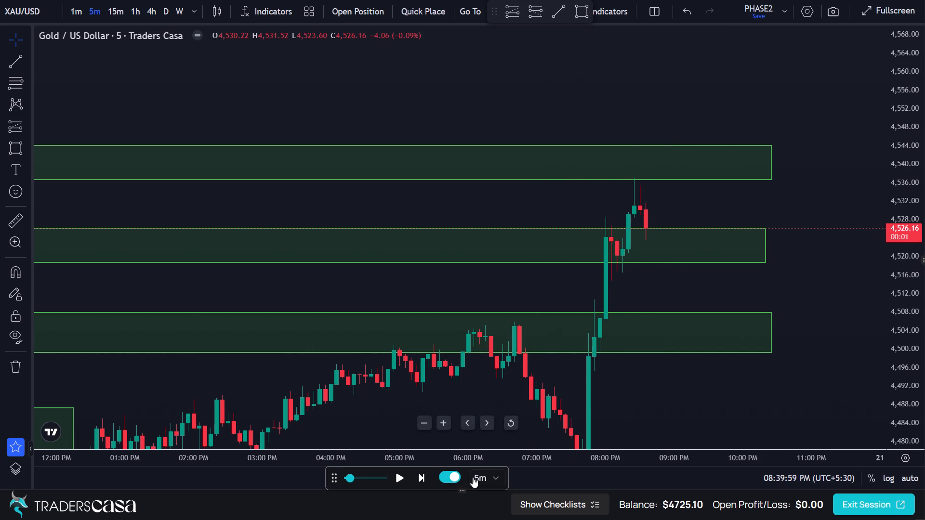
{"action": "triple_click", "coordinate": [426, 478]}
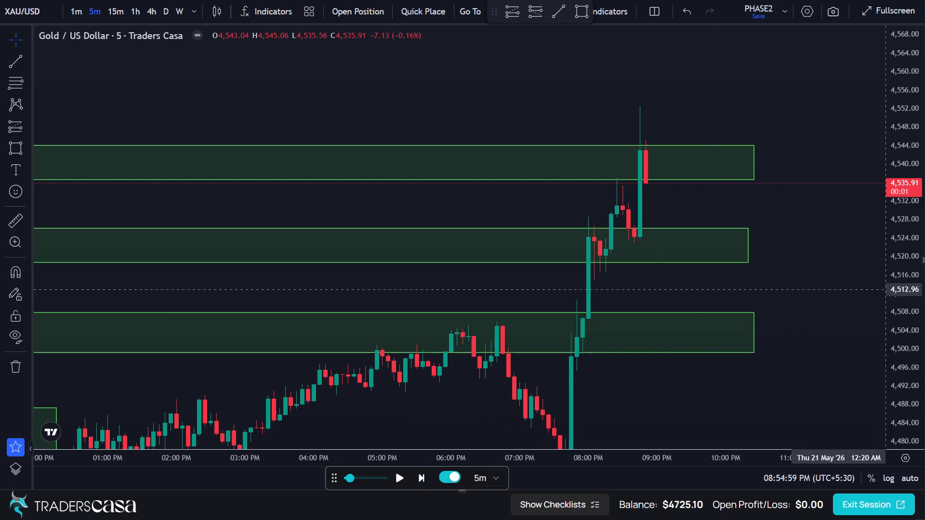
Draw a short position on the 08:50 PM candle with entry 4,536.00, stop 4,554.62 and target about 4,481.97.
{"action": "scroll", "coordinate": [671, 197], "scroll_direction": "up", "scroll_amount": 1}
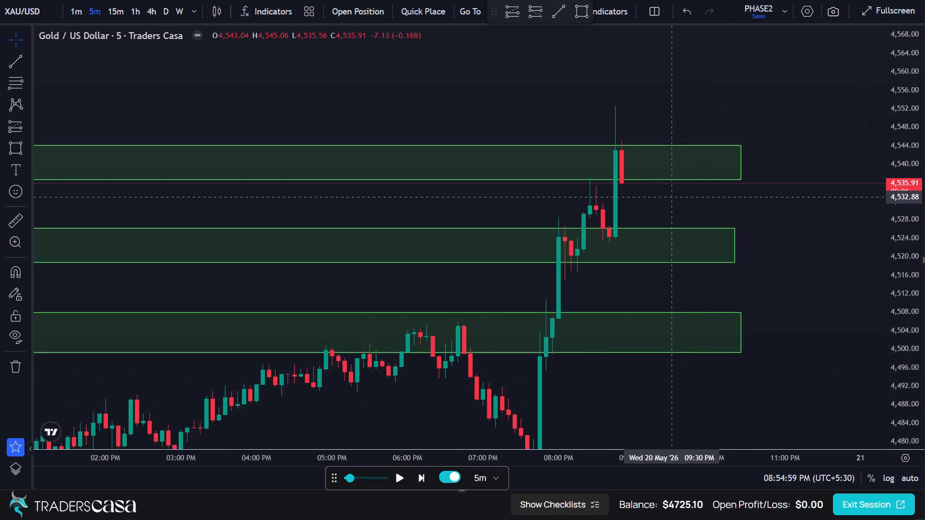
{"action": "scroll", "coordinate": [671, 197], "scroll_direction": "up", "scroll_amount": 2}
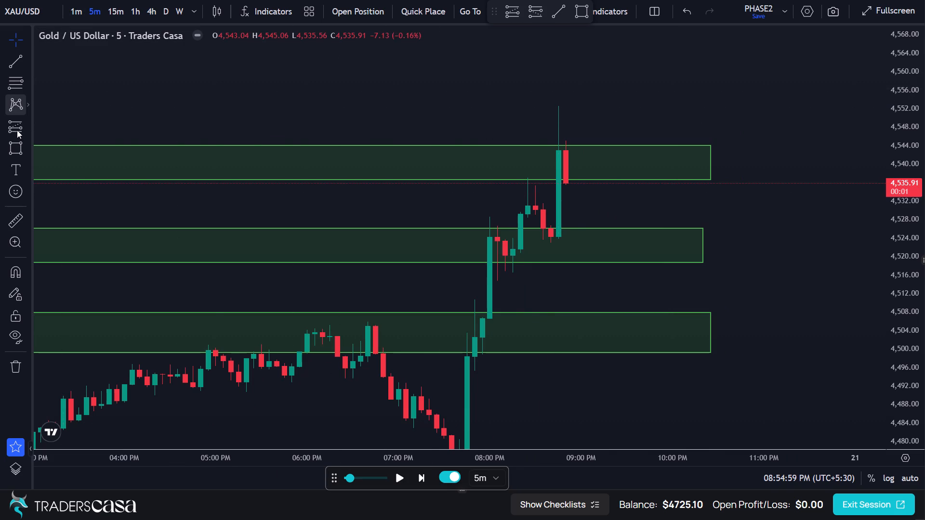
{"action": "left_click", "coordinate": [533, 10]}
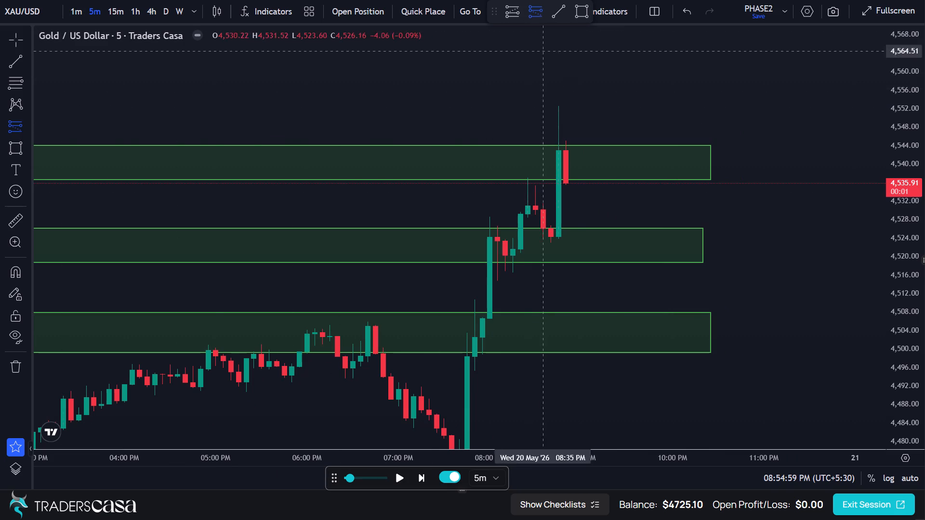
{"action": "left_click", "coordinate": [567, 182]}
{"action": "left_click_drag", "start_coordinate": [565, 103], "coordinate": [565, 93]}
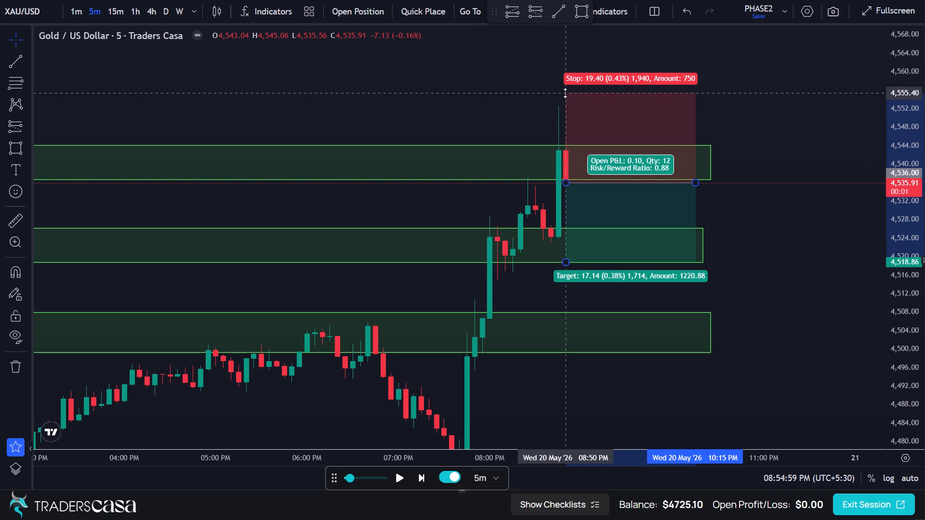
{"action": "left_click_drag", "start_coordinate": [565, 93], "coordinate": [566, 96]}
{"action": "left_click_drag", "start_coordinate": [568, 262], "coordinate": [567, 350]}
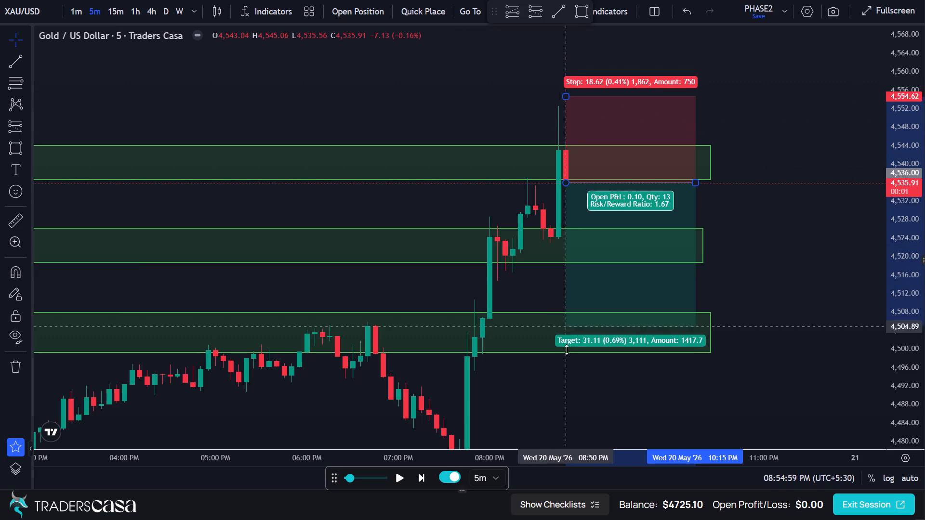
{"action": "left_click_drag", "start_coordinate": [567, 350], "coordinate": [560, 431]}
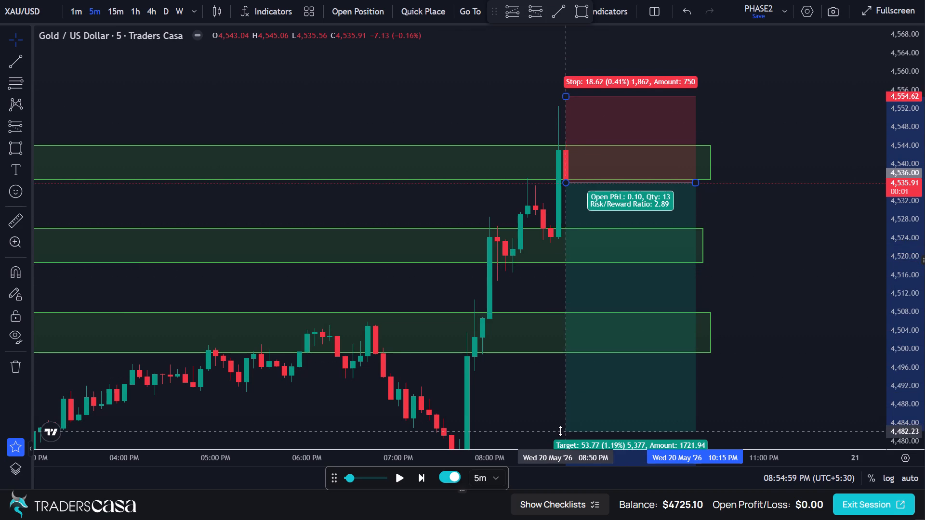
{"action": "left_click_drag", "start_coordinate": [560, 431], "coordinate": [561, 432]}
{"action": "left_click", "coordinate": [749, 407]}
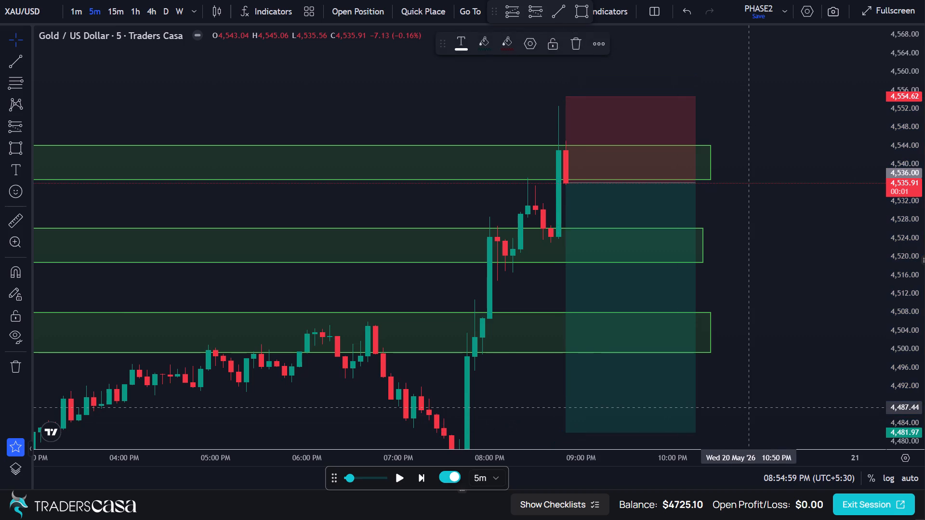
Lower the short position's target to 4,480.02 for a risk/reward ratio of about 3.
{"action": "left_click_drag", "start_coordinate": [749, 407], "coordinate": [769, 252]}
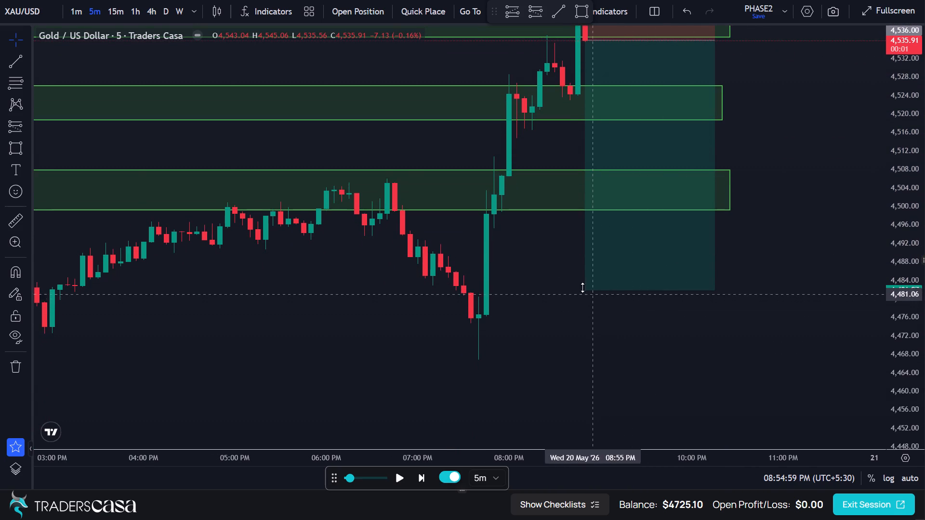
{"action": "left_click_drag", "start_coordinate": [586, 290], "coordinate": [587, 293]}
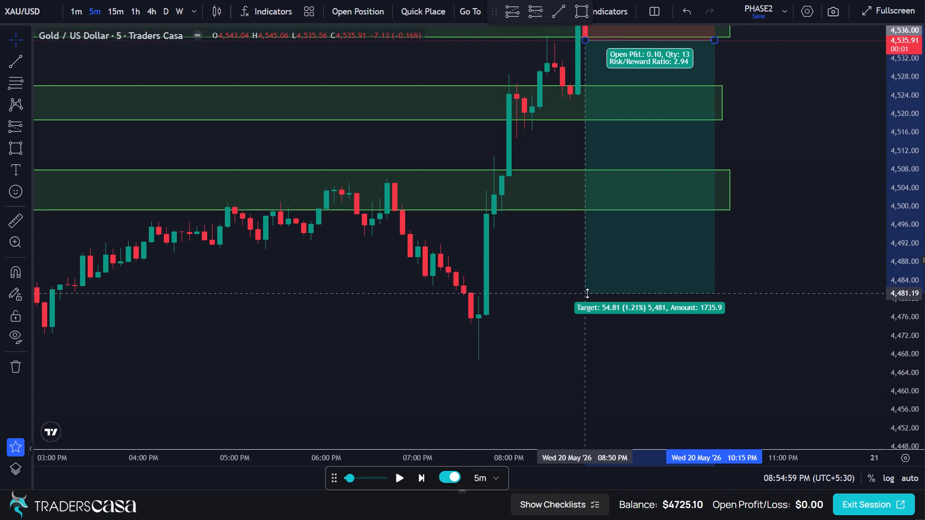
{"action": "left_click_drag", "start_coordinate": [587, 293], "coordinate": [586, 294]}
{"action": "left_click_drag", "start_coordinate": [586, 294], "coordinate": [586, 297]}
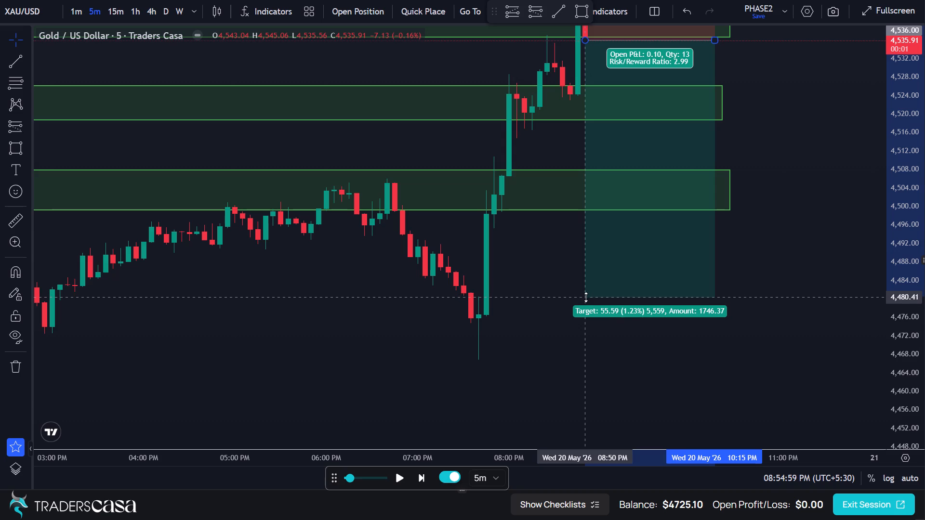
{"action": "left_click_drag", "start_coordinate": [586, 297], "coordinate": [586, 299]}
{"action": "left_click", "coordinate": [769, 255]}
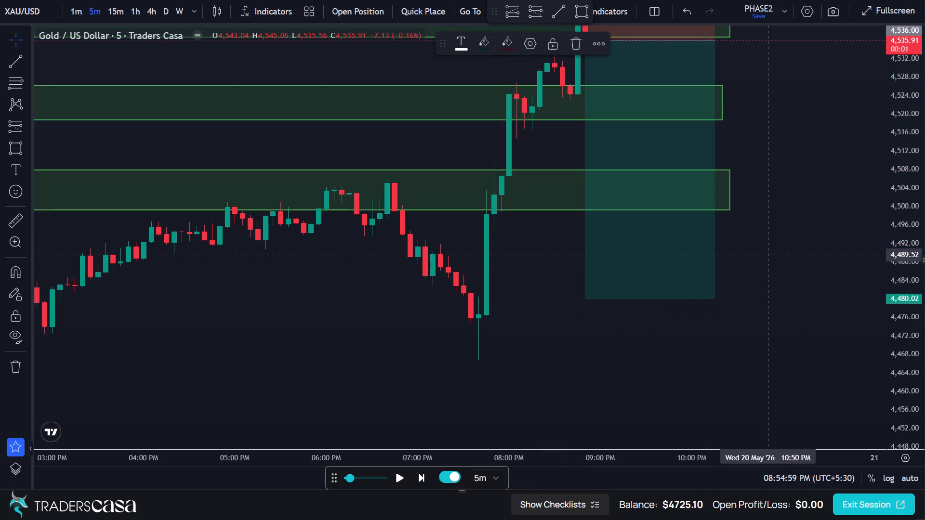
{"action": "left_click_drag", "start_coordinate": [769, 255], "coordinate": [742, 409]}
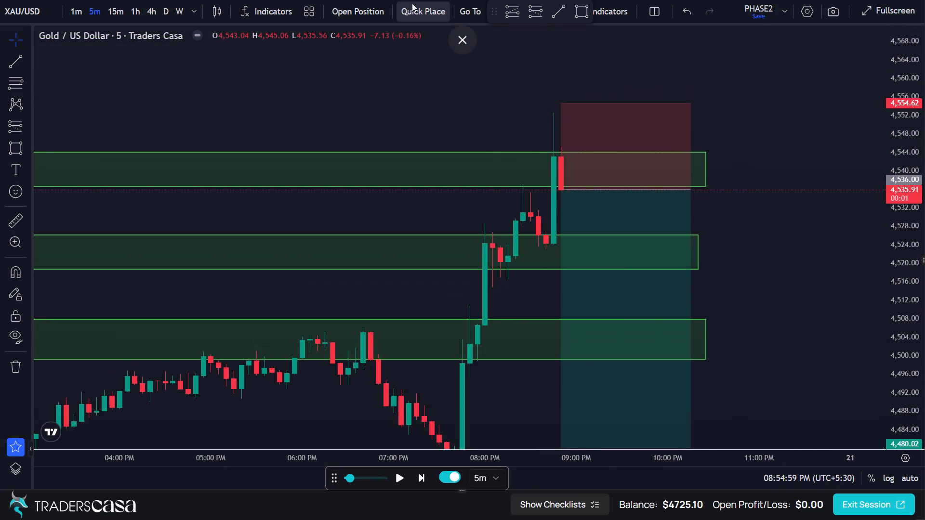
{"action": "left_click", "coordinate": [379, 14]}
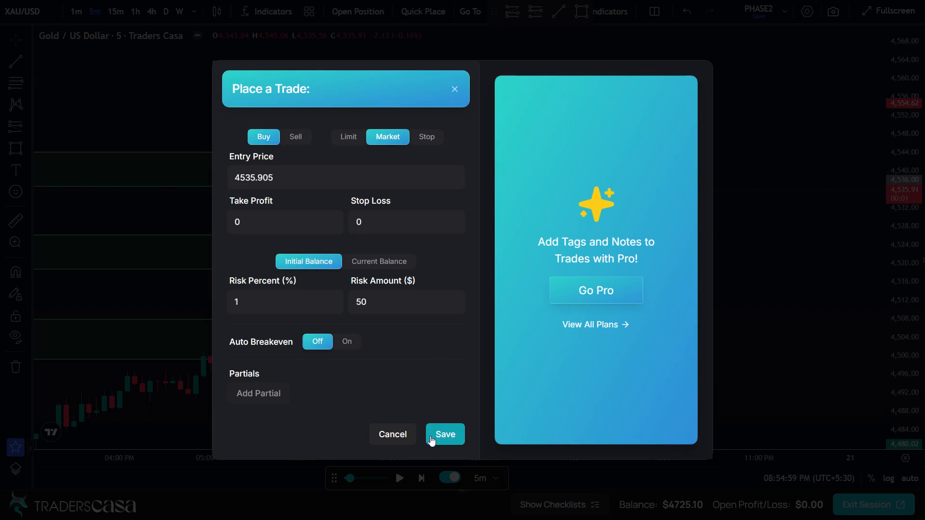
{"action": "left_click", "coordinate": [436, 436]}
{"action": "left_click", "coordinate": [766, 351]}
Place a sell limit order from the short position drawing: entry 4536, take profit 4480.02, stop loss 4554.62, risking 1% ($50).
{"action": "left_click", "coordinate": [655, 319]}
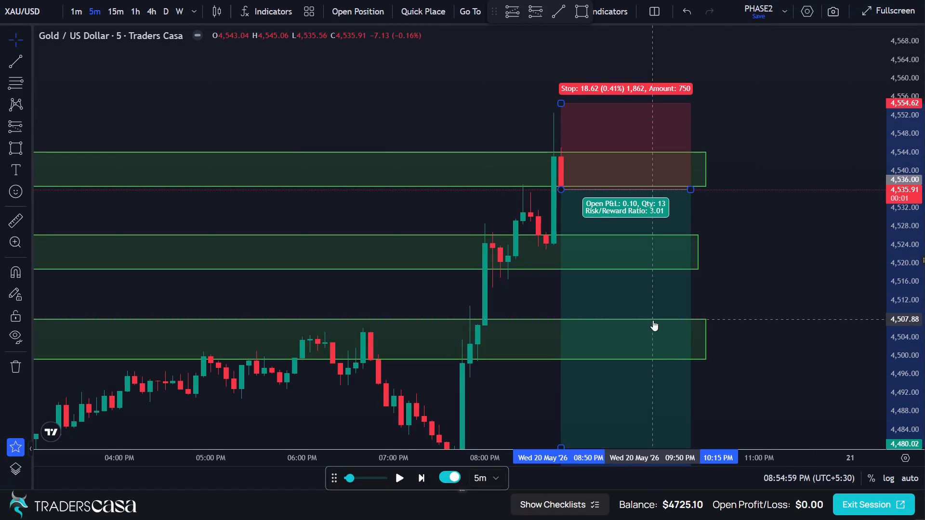
{"action": "left_click", "coordinate": [368, 5]}
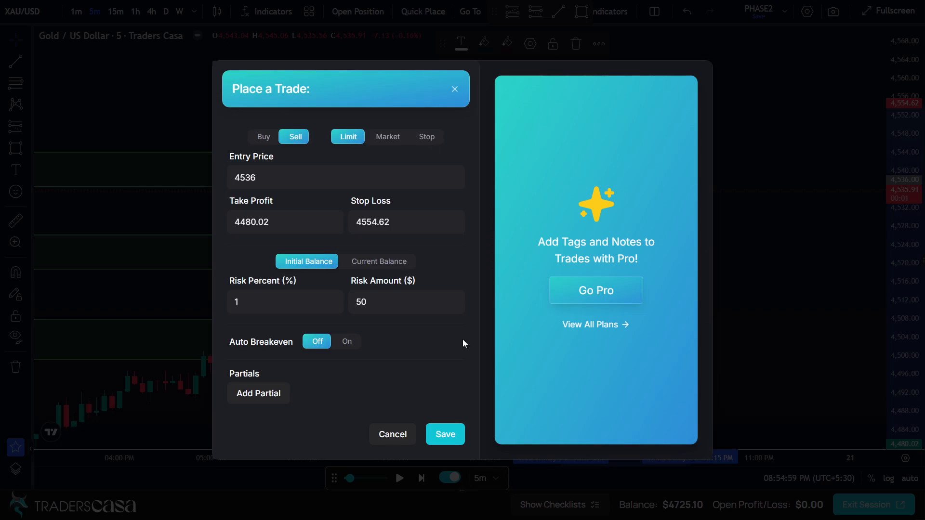
{"action": "left_click", "coordinate": [461, 433]}
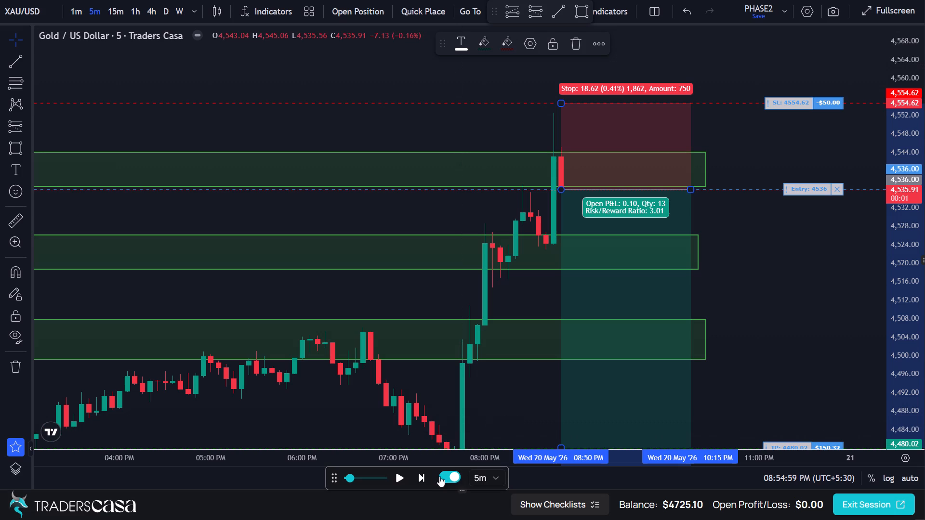
Advance the replay in 5-minute candles with the sell trade running, to 01:14:59 AM on 21 May.
{"action": "left_click", "coordinate": [427, 477]}
{"action": "left_click", "coordinate": [427, 477]}
{"action": "triple_click", "coordinate": [426, 478]}
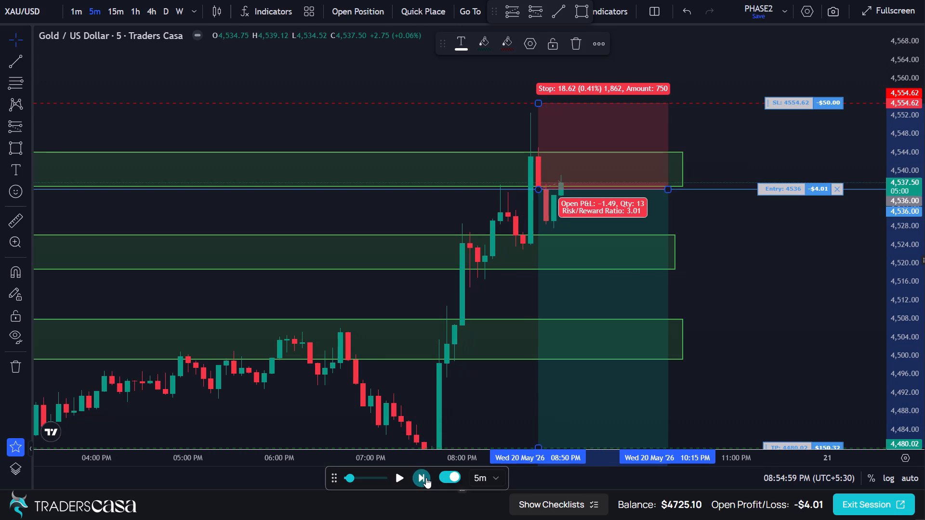
{"action": "triple_click", "coordinate": [426, 478]}
{"action": "triple_click", "coordinate": [426, 478]}
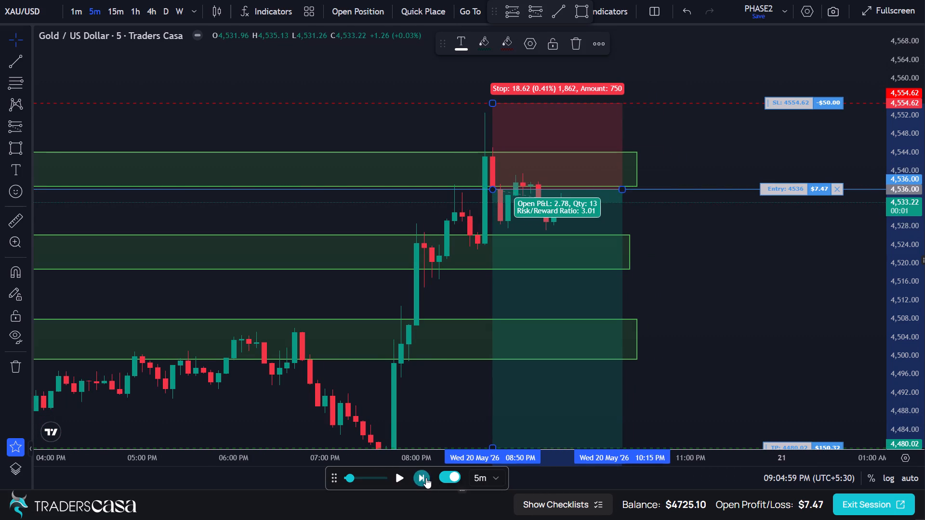
{"action": "triple_click", "coordinate": [426, 478]}
{"action": "triple_click", "coordinate": [426, 478]}
{"action": "triple_click", "coordinate": [426, 478]}
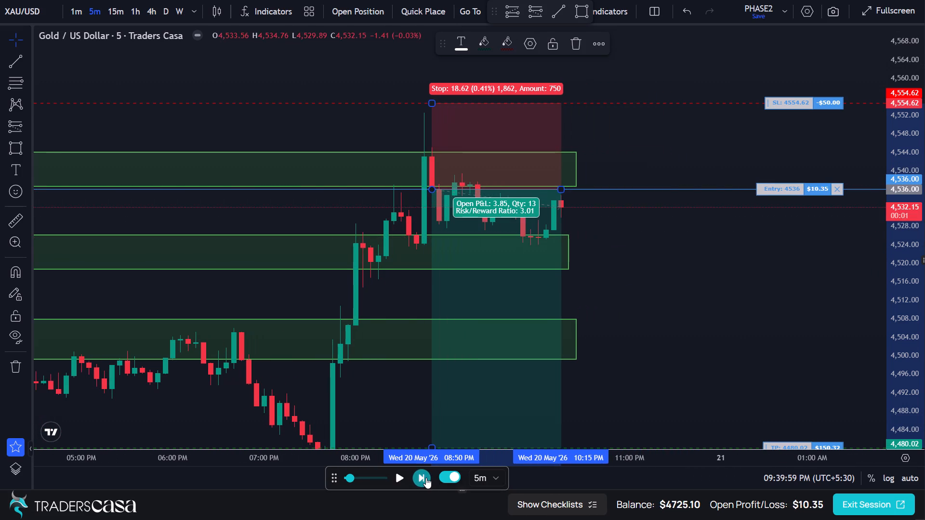
{"action": "triple_click", "coordinate": [426, 478]}
{"action": "triple_click", "coordinate": [426, 478]}
{"action": "triple_click", "coordinate": [426, 478]}
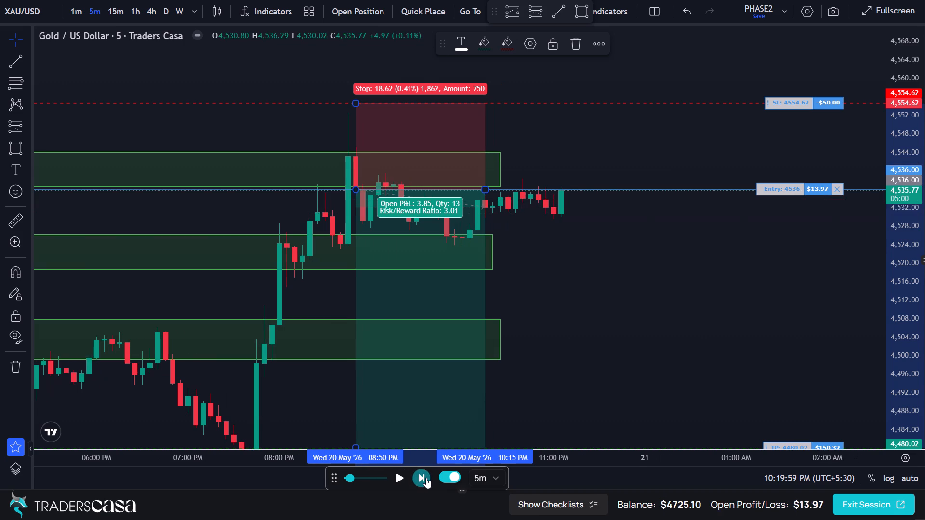
{"action": "triple_click", "coordinate": [426, 478]}
{"action": "triple_click", "coordinate": [426, 478]}
{"action": "triple_click", "coordinate": [426, 478]}
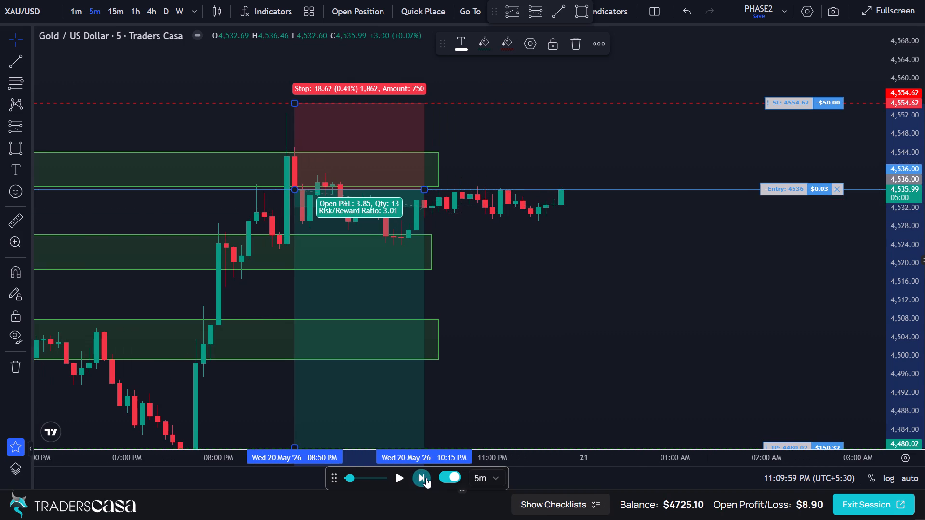
{"action": "triple_click", "coordinate": [426, 478]}
{"action": "triple_click", "coordinate": [426, 478]}
{"action": "triple_click", "coordinate": [426, 478]}
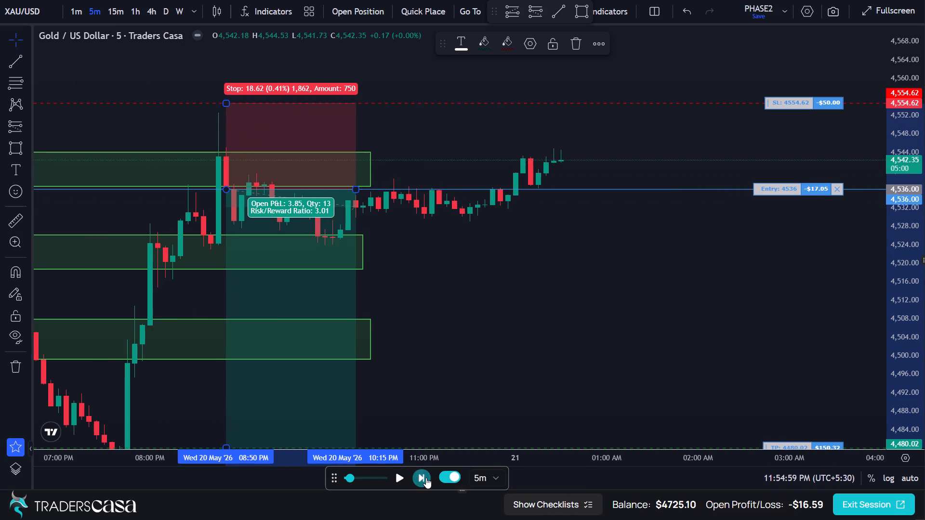
{"action": "triple_click", "coordinate": [426, 478]}
{"action": "double_click", "coordinate": [426, 478]}
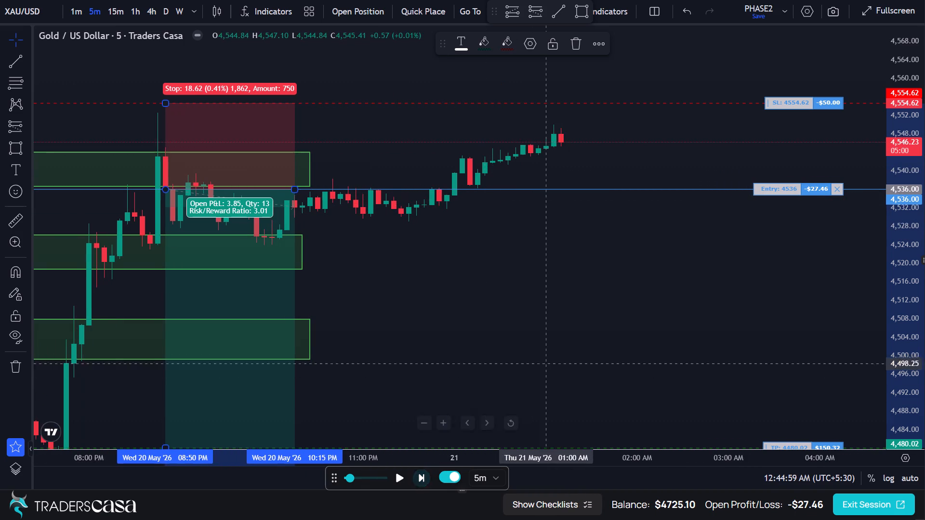
Continue advancing the replay in 5-minute candles until price passes the 4554.62 stop loss, to 06:54:59 AM on 21 May.
{"action": "left_click_drag", "start_coordinate": [555, 353], "coordinate": [561, 307]}
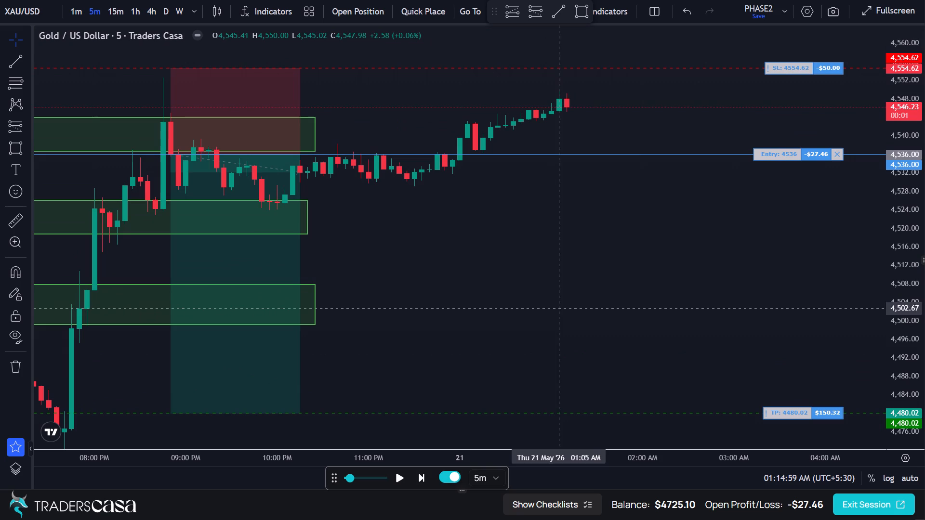
{"action": "triple_click", "coordinate": [425, 476]}
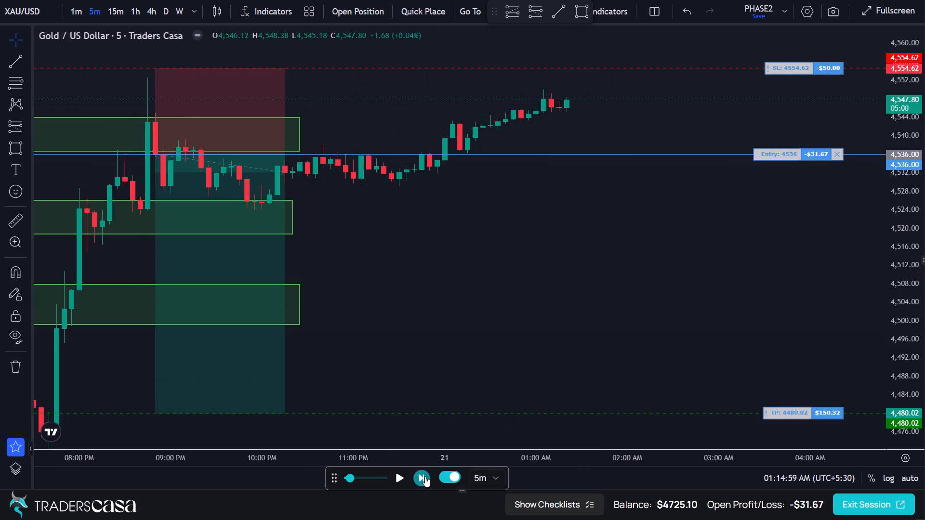
{"action": "triple_click", "coordinate": [425, 476]}
{"action": "triple_click", "coordinate": [425, 476]}
{"action": "triple_click", "coordinate": [425, 476]}
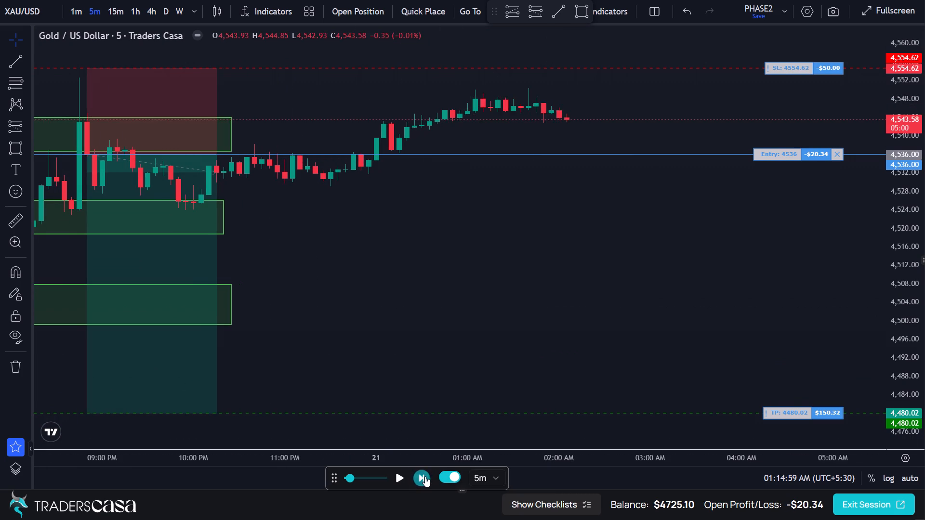
{"action": "triple_click", "coordinate": [425, 476]}
{"action": "triple_click", "coordinate": [425, 476]}
{"action": "triple_click", "coordinate": [425, 476]}
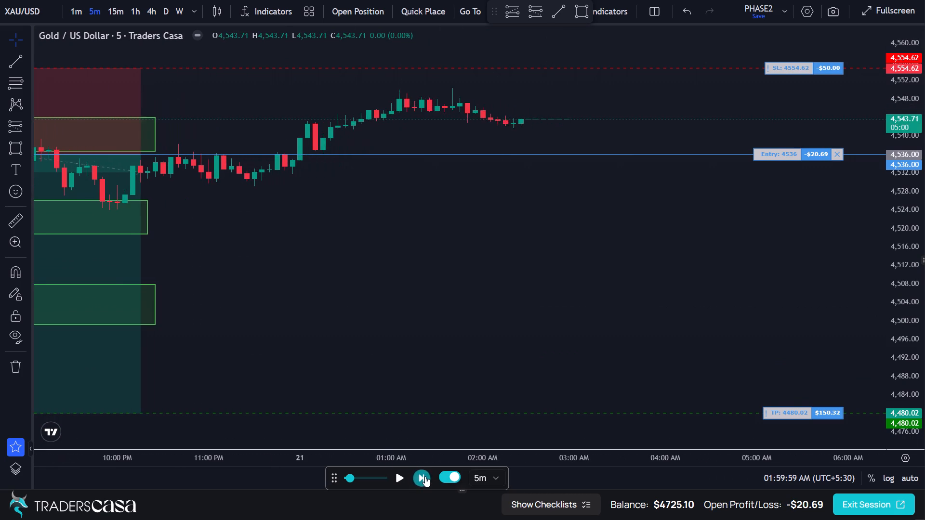
{"action": "triple_click", "coordinate": [425, 476]}
{"action": "triple_click", "coordinate": [425, 476]}
{"action": "triple_click", "coordinate": [425, 476]}
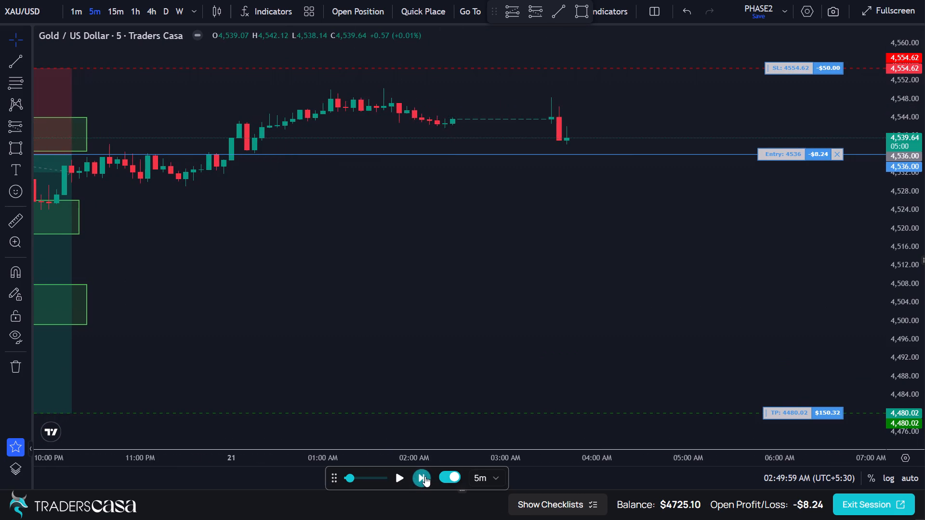
{"action": "triple_click", "coordinate": [425, 476]}
{"action": "triple_click", "coordinate": [425, 476]}
{"action": "triple_click", "coordinate": [425, 476]}
{"action": "triple_click", "coordinate": [425, 476]}
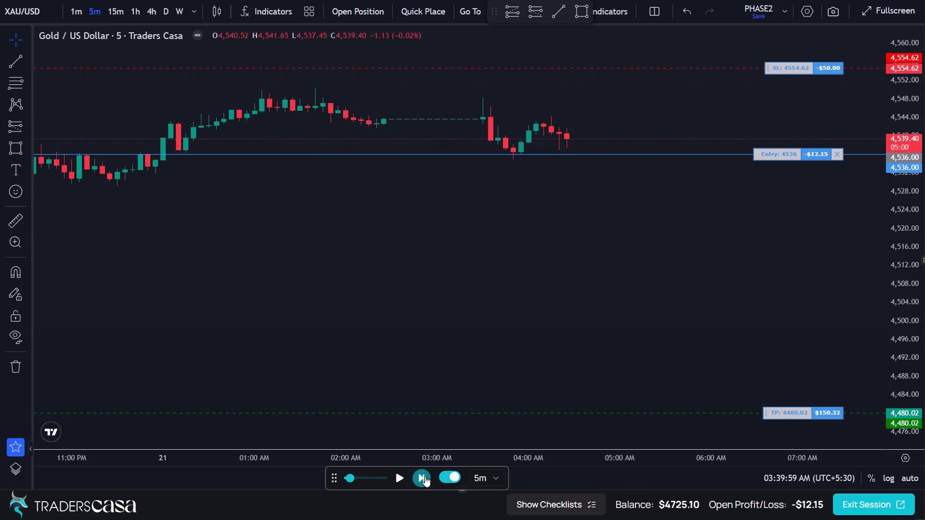
{"action": "triple_click", "coordinate": [425, 476]}
{"action": "triple_click", "coordinate": [425, 478]}
{"action": "triple_click", "coordinate": [425, 478]}
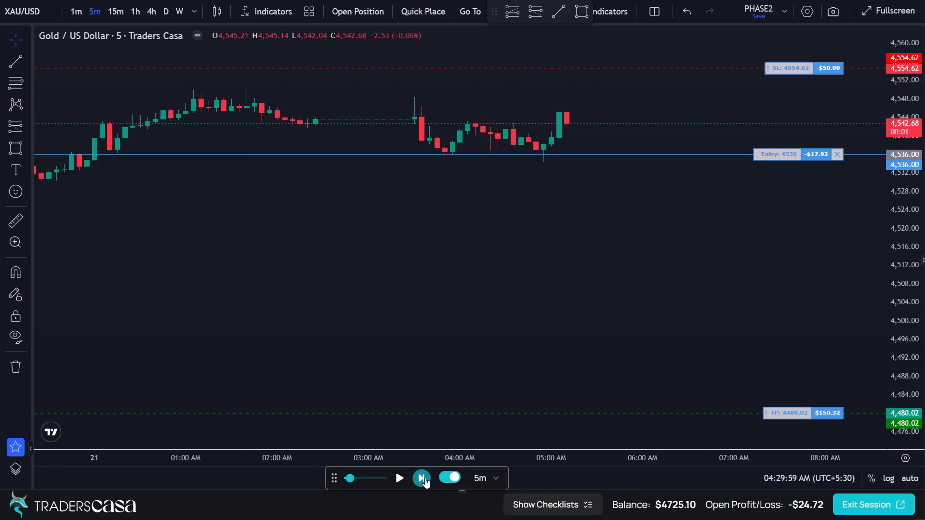
{"action": "triple_click", "coordinate": [425, 478]}
{"action": "triple_click", "coordinate": [425, 478]}
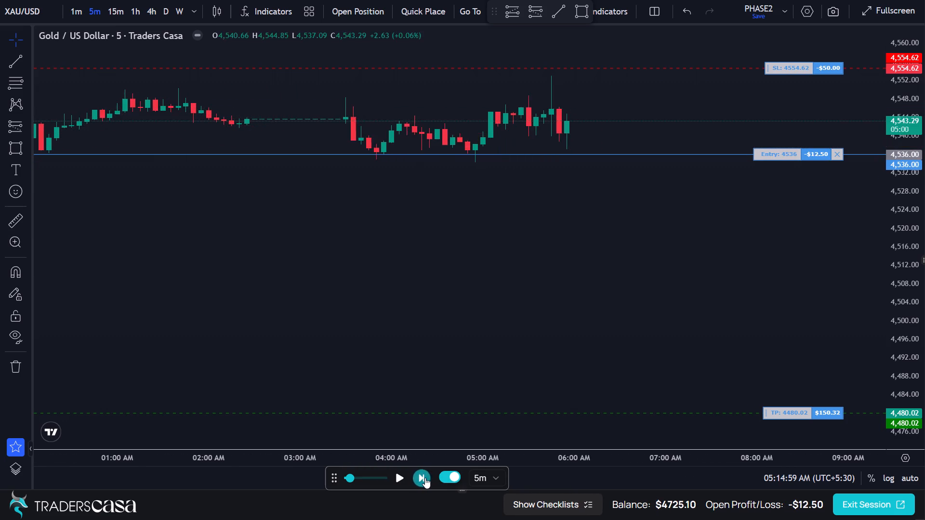
{"action": "triple_click", "coordinate": [425, 478]}
{"action": "triple_click", "coordinate": [425, 478]}
{"action": "triple_click", "coordinate": [425, 478]}
{"action": "double_click", "coordinate": [425, 478]}
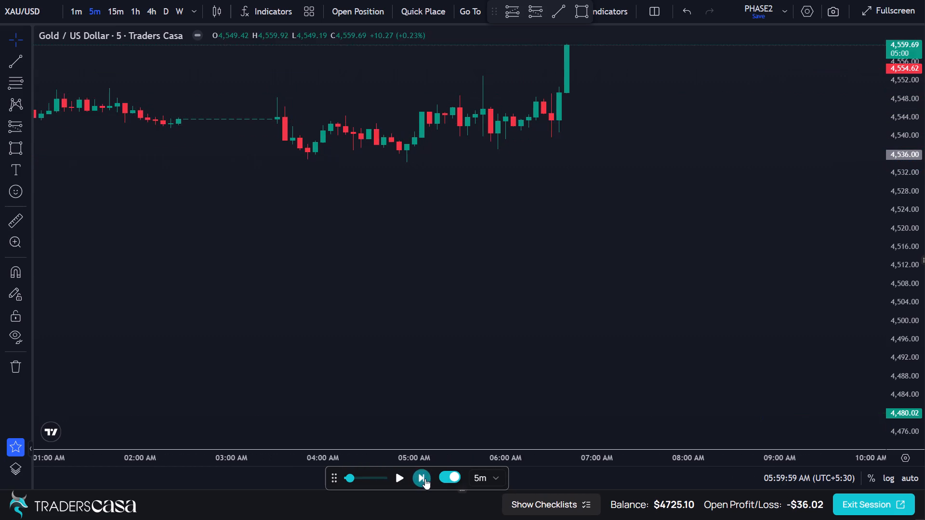
Examine the price action from the short position's entry through to the latest candle.
{"action": "scroll", "coordinate": [463, 248], "scroll_direction": "down", "scroll_amount": 7}
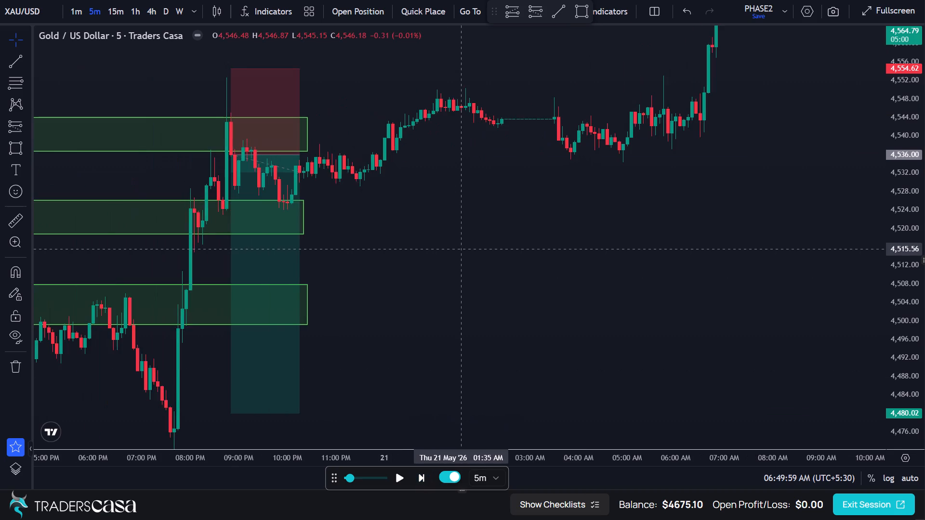
{"action": "scroll", "coordinate": [461, 252], "scroll_direction": "down", "scroll_amount": 4}
{"action": "left_click_drag", "start_coordinate": [629, 188], "coordinate": [509, 339]}
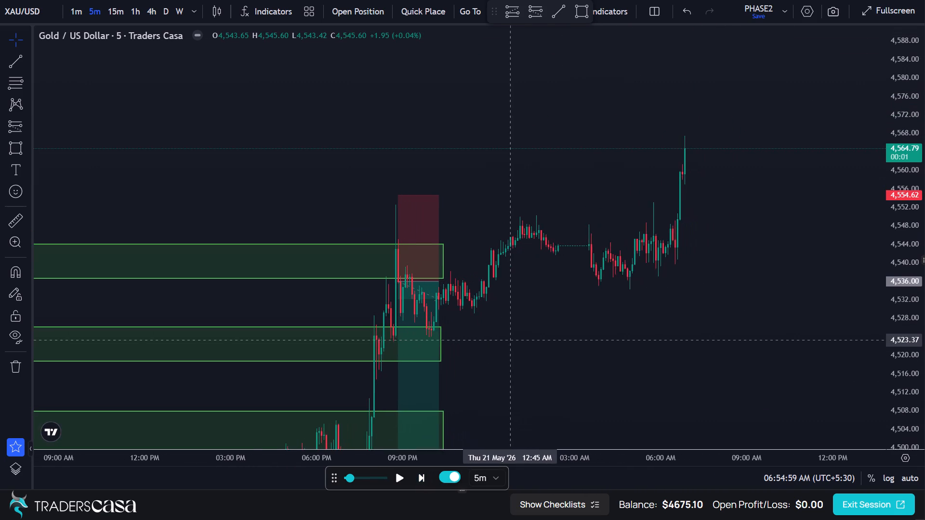
Extend the price zone between 4555.18 and 4572.16 forward in time past the latest candle, to about 11:30 AM on 21 May.
{"action": "left_click_drag", "start_coordinate": [509, 339], "coordinate": [487, 338]}
{"action": "scroll", "coordinate": [729, 264], "scroll_direction": "up", "scroll_amount": 3}
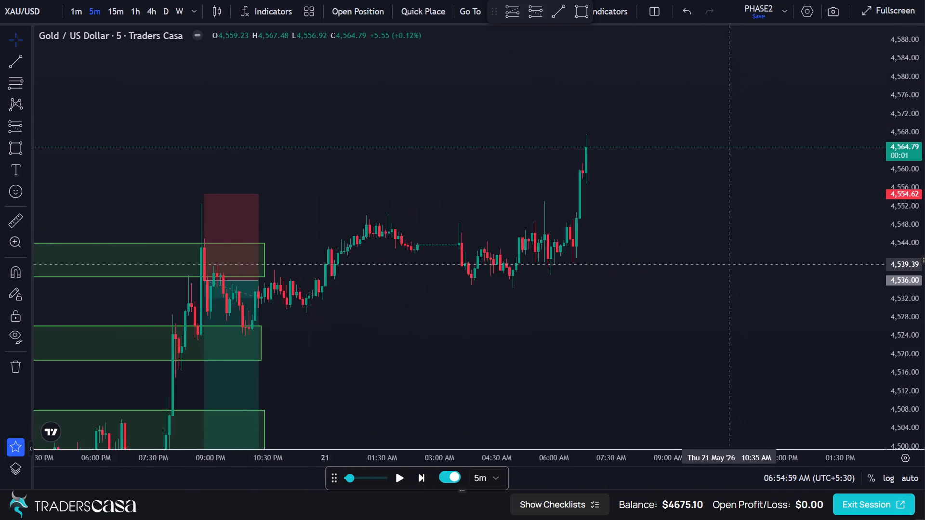
{"action": "scroll", "coordinate": [729, 264], "scroll_direction": "up", "scroll_amount": 4}
{"action": "scroll", "coordinate": [485, 241], "scroll_direction": "down", "scroll_amount": 9}
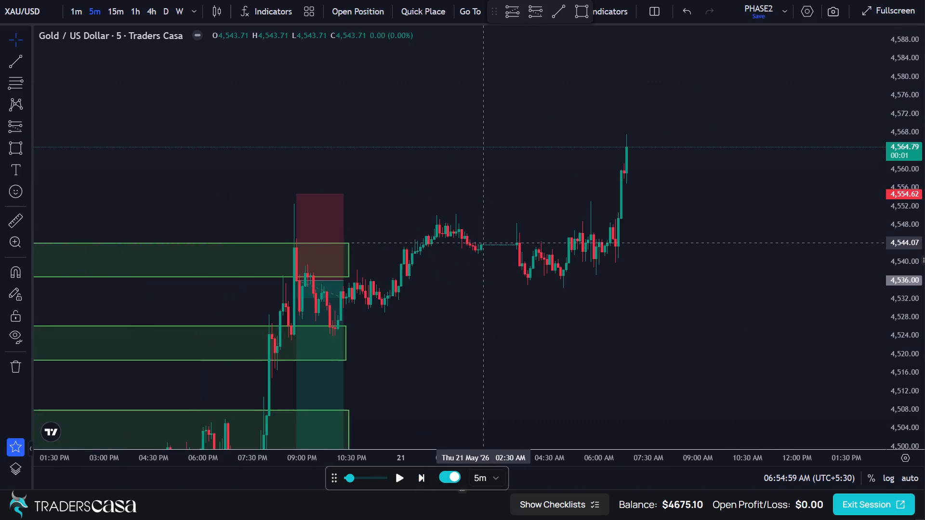
{"action": "scroll", "coordinate": [480, 246], "scroll_direction": "down", "scroll_amount": 12}
{"action": "scroll", "coordinate": [479, 247], "scroll_direction": "up", "scroll_amount": 2}
{"action": "scroll", "coordinate": [476, 248], "scroll_direction": "down", "scroll_amount": 9}
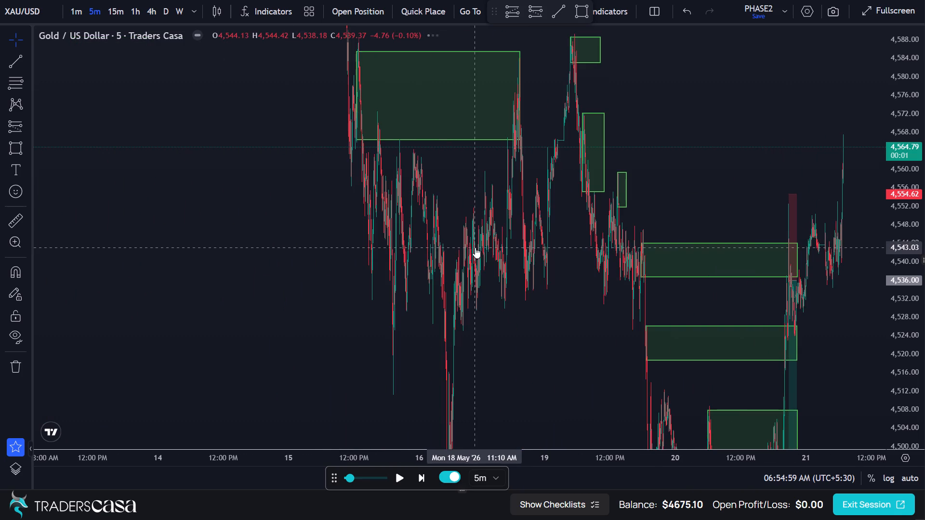
{"action": "scroll", "coordinate": [687, 185], "scroll_direction": "up", "scroll_amount": 6}
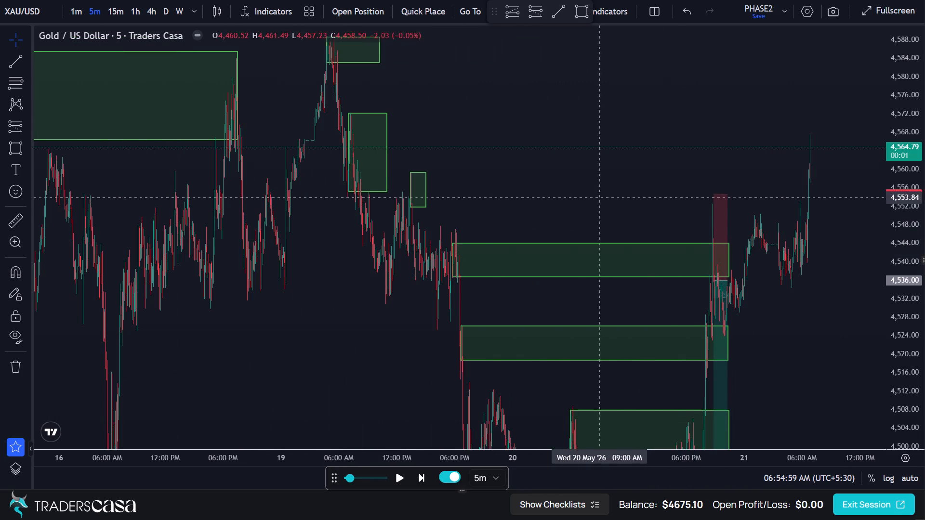
{"action": "left_click_drag", "start_coordinate": [387, 154], "coordinate": [547, 153]}
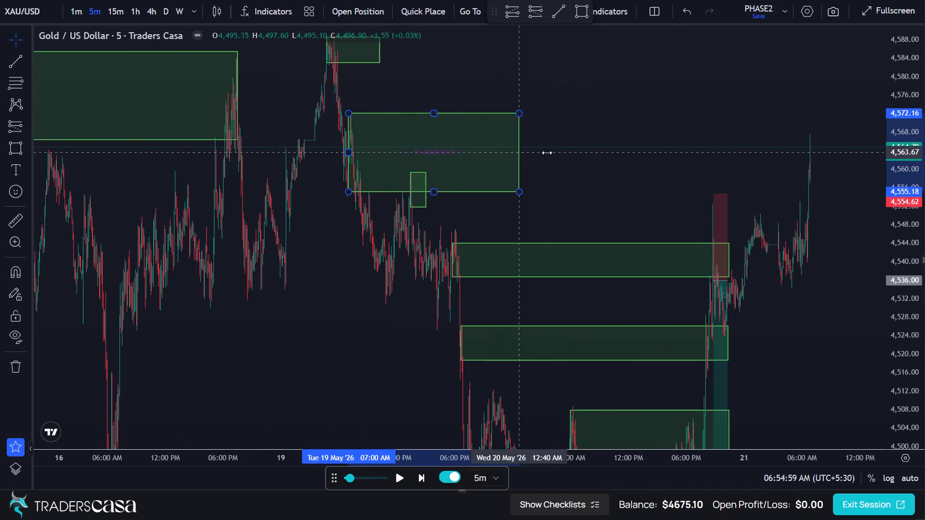
{"action": "left_click_drag", "start_coordinate": [547, 153], "coordinate": [855, 151]}
{"action": "left_click", "coordinate": [800, 83]}
Extend the highest price zone, at about 4583 to 4588, forward past the latest candle to about 11:35 AM on 21 May.
{"action": "left_click_drag", "start_coordinate": [794, 84], "coordinate": [777, 102]}
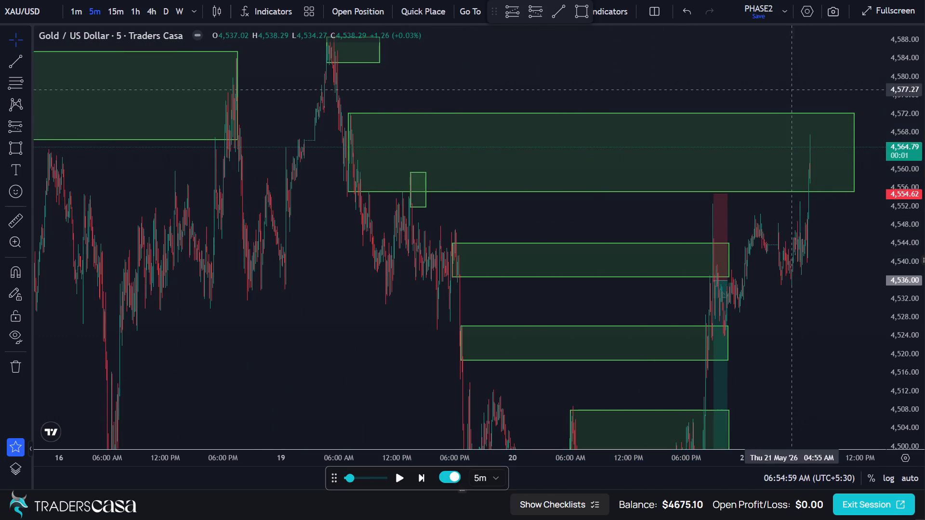
{"action": "left_click_drag", "start_coordinate": [777, 102], "coordinate": [674, 128]}
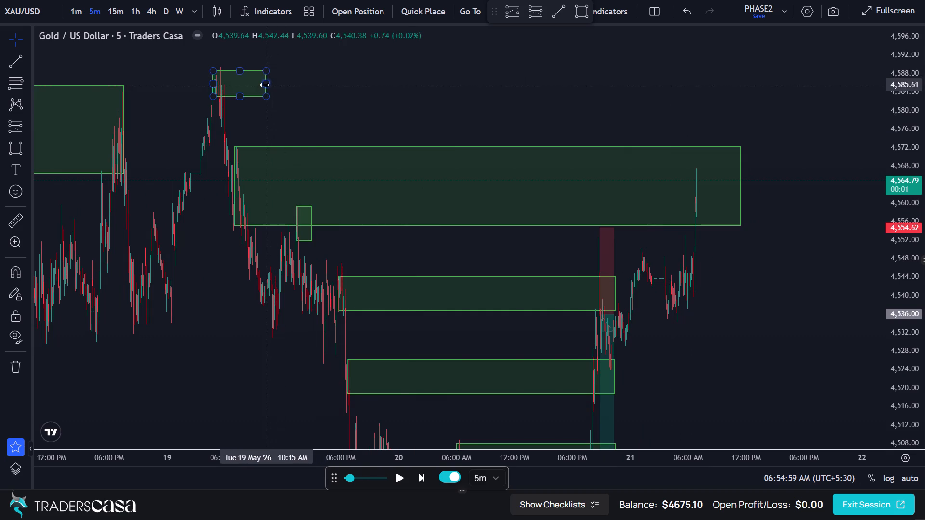
{"action": "left_click_drag", "start_coordinate": [264, 85], "coordinate": [742, 88]}
{"action": "left_click", "coordinate": [751, 135]}
Advance the replay by two 5-minute candles inside the 4555.18–4572.16 zone, to 07:04:59 AM on 21 May.
{"action": "scroll", "coordinate": [684, 196], "scroll_direction": "up", "scroll_amount": 9}
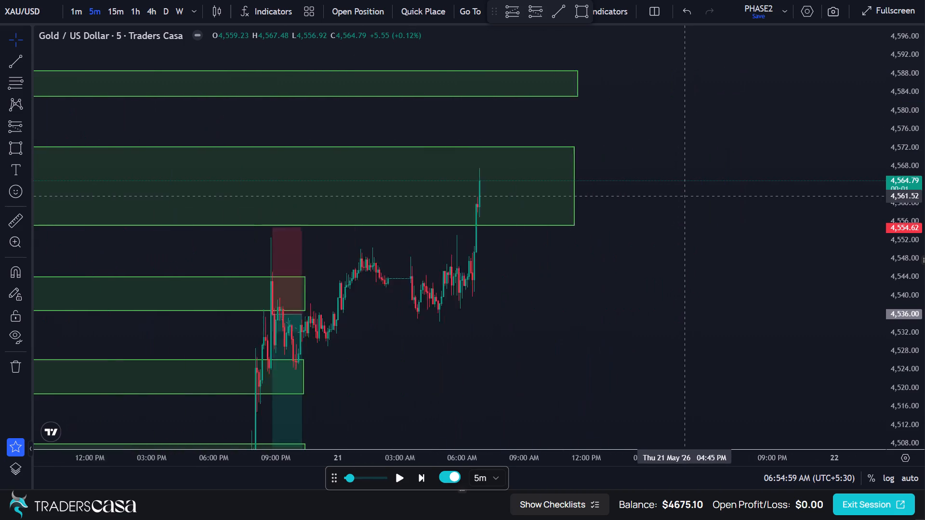
{"action": "scroll", "coordinate": [684, 196], "scroll_direction": "up", "scroll_amount": 7}
{"action": "left_click_drag", "start_coordinate": [549, 185], "coordinate": [797, 161]}
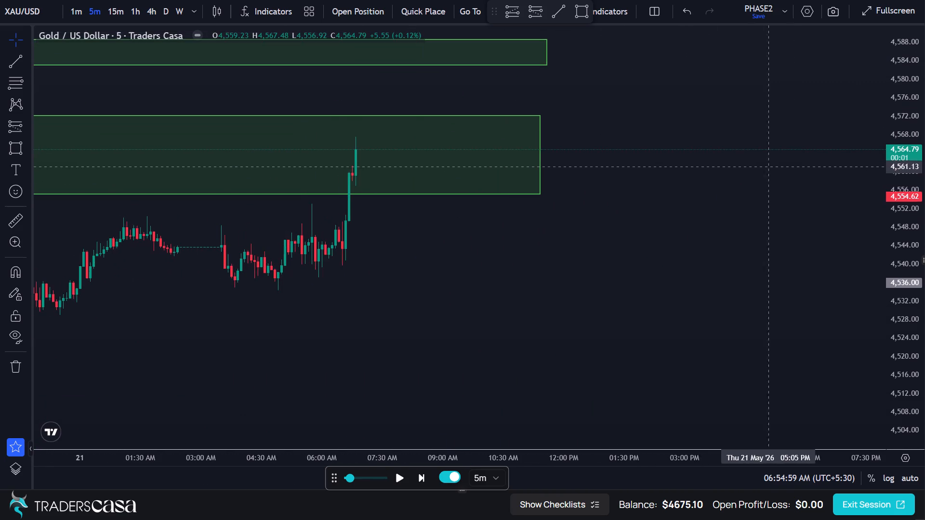
{"action": "left_click_drag", "start_coordinate": [671, 173], "coordinate": [767, 168]}
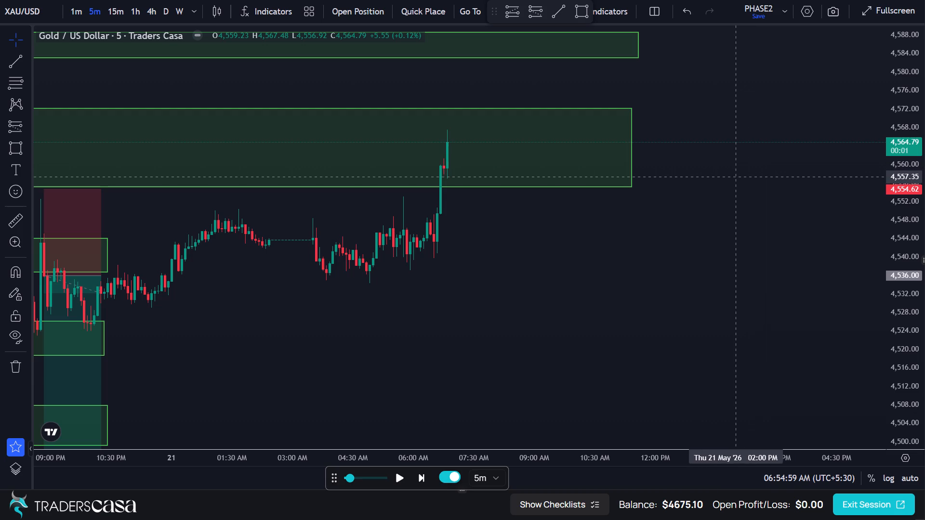
{"action": "left_click_drag", "start_coordinate": [685, 192], "coordinate": [733, 182]}
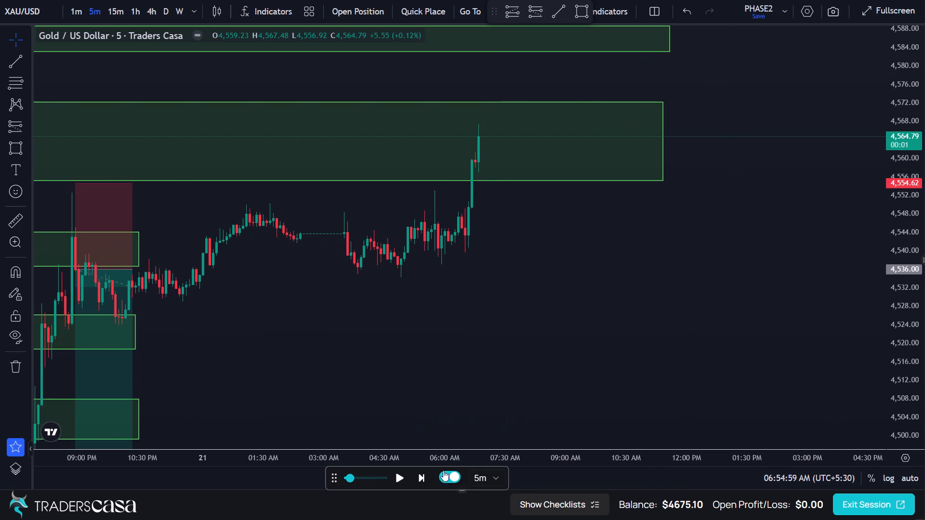
{"action": "left_click", "coordinate": [424, 483]}
{"action": "left_click", "coordinate": [424, 483]}
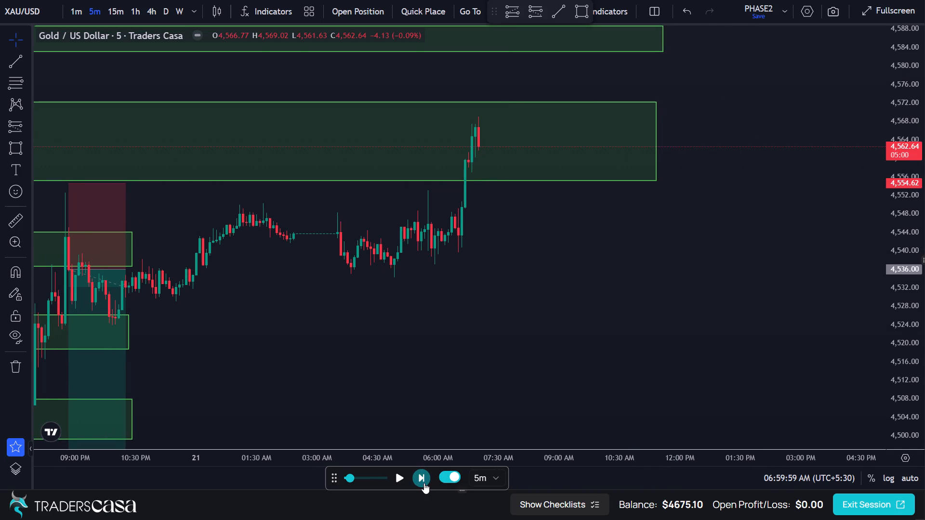
Advance the replay in 5-minute candles as price trades out of the 4555.18–4572.16 zone, to about 08:50 AM on 21 May.
{"action": "scroll", "coordinate": [481, 177], "scroll_direction": "up", "scroll_amount": 5}
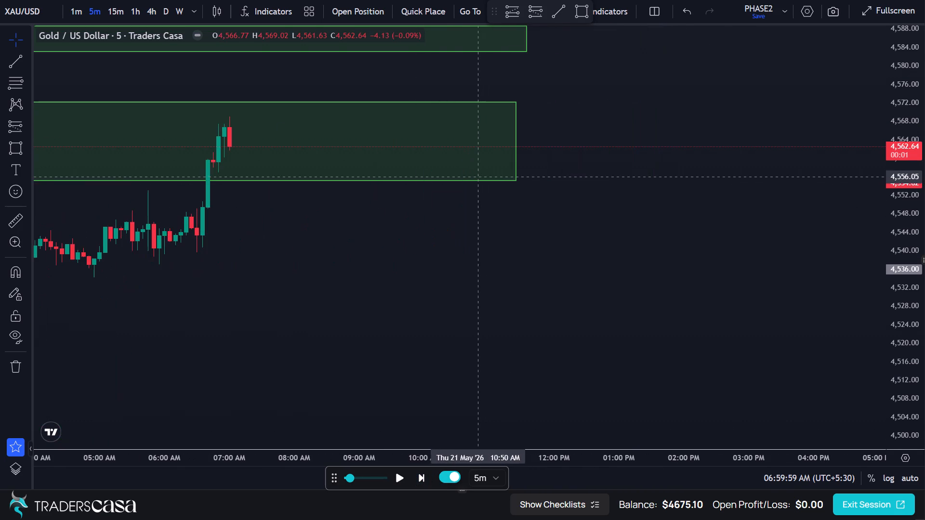
{"action": "left_click_drag", "start_coordinate": [331, 281], "coordinate": [558, 249]}
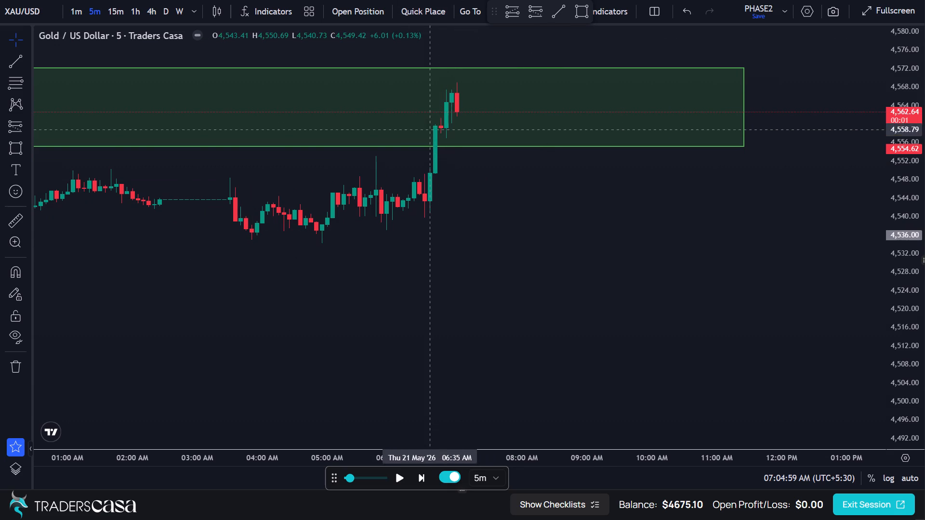
{"action": "left_click", "coordinate": [417, 479]}
{"action": "triple_click", "coordinate": [417, 480]}
{"action": "left_click", "coordinate": [417, 480]}
{"action": "double_click", "coordinate": [417, 480]}
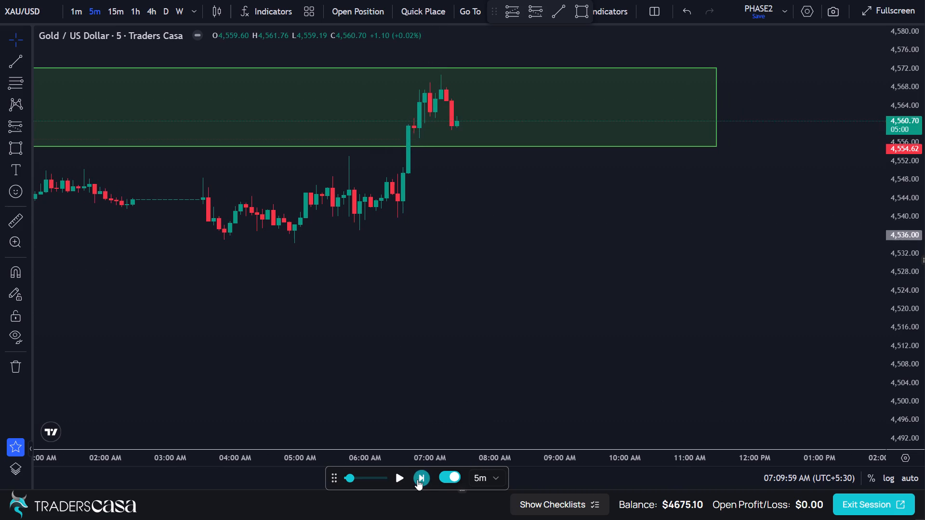
{"action": "triple_click", "coordinate": [417, 480]}
{"action": "triple_click", "coordinate": [417, 480]}
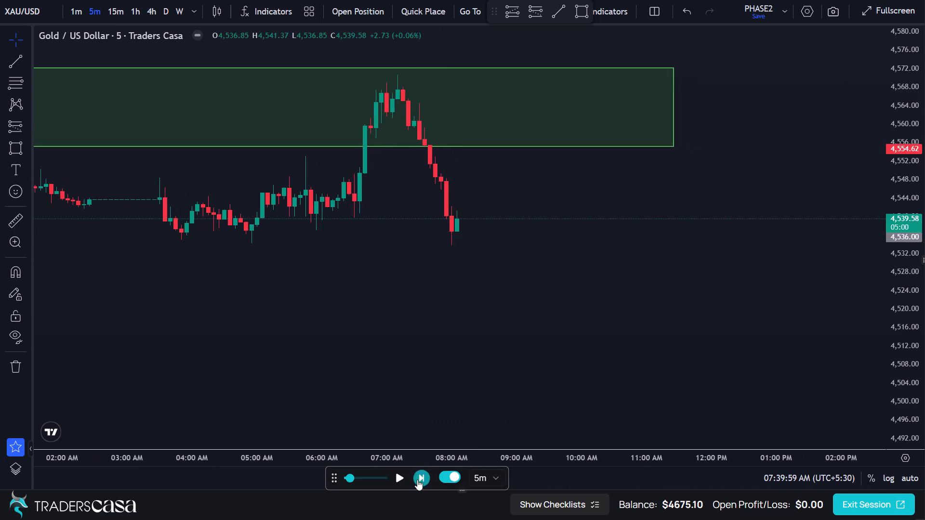
{"action": "triple_click", "coordinate": [417, 480]}
{"action": "triple_click", "coordinate": [417, 480]}
{"action": "triple_click", "coordinate": [417, 480]}
{"action": "triple_click", "coordinate": [417, 480]}
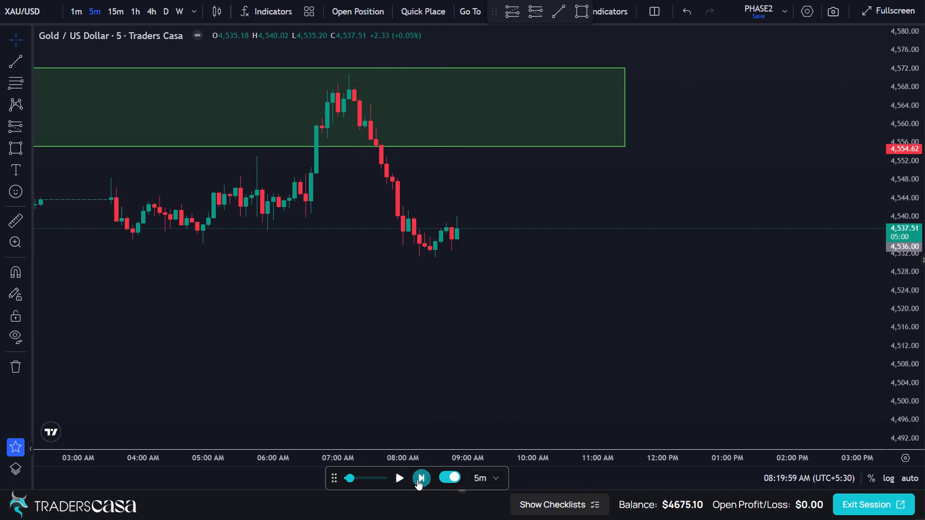
Continue advancing the replay in 5-minute candles to 11:29:59 AM on 21 May.
{"action": "triple_click", "coordinate": [417, 480]}
{"action": "triple_click", "coordinate": [417, 480]}
{"action": "triple_click", "coordinate": [417, 480]}
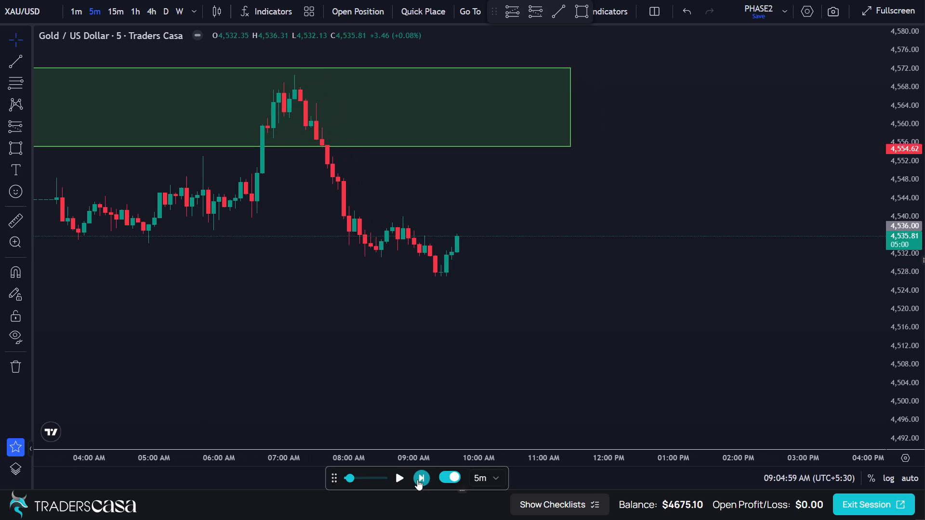
{"action": "triple_click", "coordinate": [417, 480]}
{"action": "triple_click", "coordinate": [417, 480]}
{"action": "triple_click", "coordinate": [417, 480]}
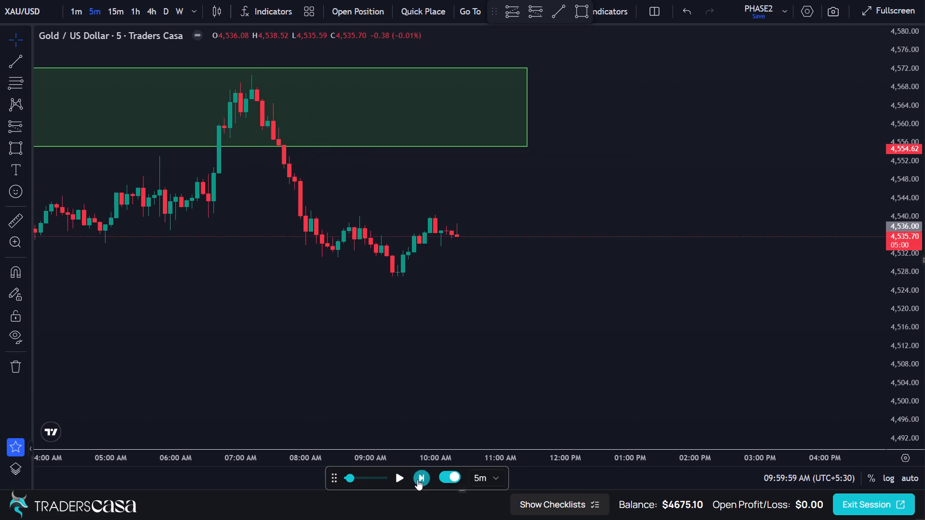
{"action": "double_click", "coordinate": [417, 480]}
{"action": "left_click_drag", "start_coordinate": [417, 478], "coordinate": [415, 485]}
{"action": "double_click", "coordinate": [415, 481]}
{"action": "triple_click", "coordinate": [415, 481]}
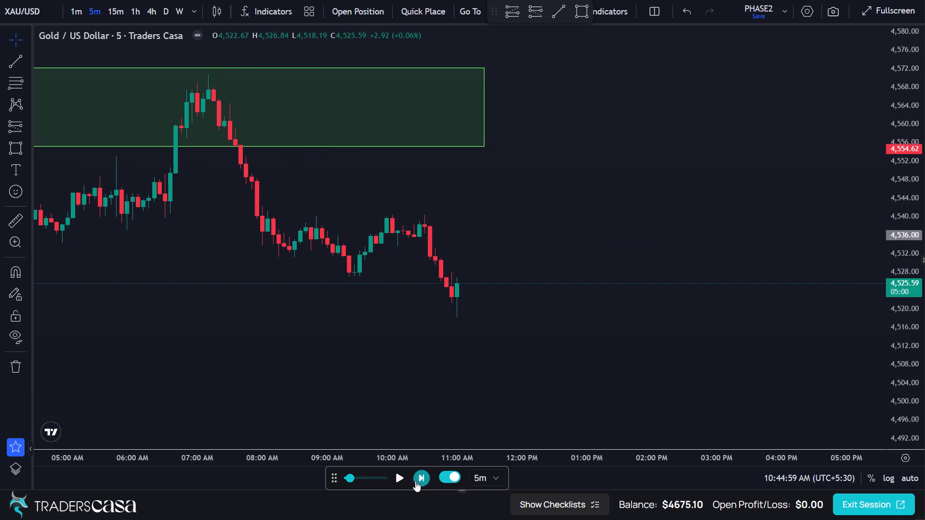
{"action": "triple_click", "coordinate": [415, 481]}
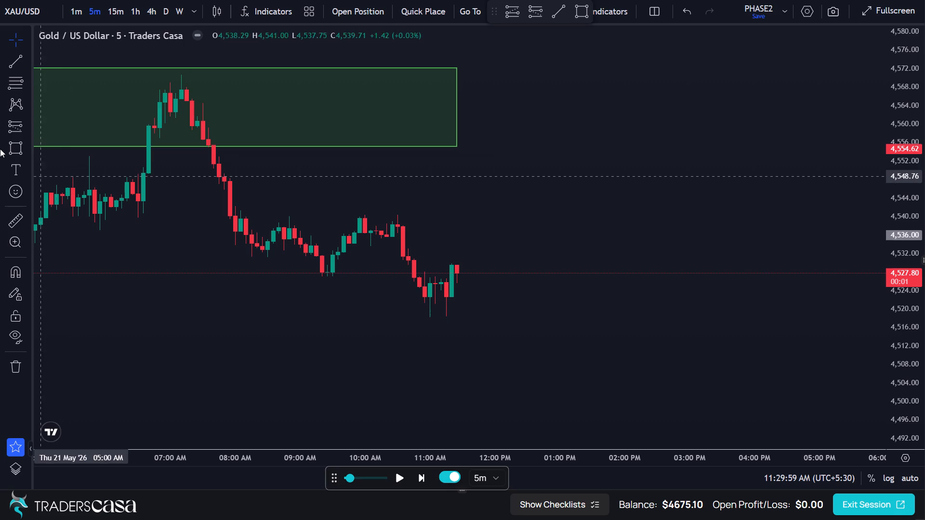
Examine the marked price zones and the price action from the short position through to the latest candle.
{"action": "left_click_drag", "start_coordinate": [198, 203], "coordinate": [712, 224]}
{"action": "scroll", "coordinate": [705, 227], "scroll_direction": "down", "scroll_amount": 11}
{"action": "scroll", "coordinate": [697, 239], "scroll_direction": "up", "scroll_amount": 1}
{"action": "scroll", "coordinate": [697, 239], "scroll_direction": "down", "scroll_amount": 5}
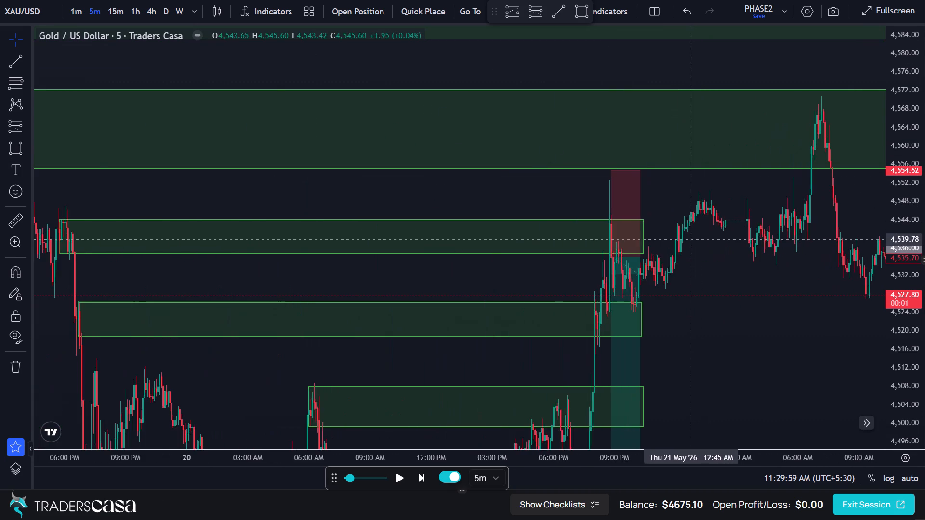
{"action": "scroll", "coordinate": [690, 239], "scroll_direction": "up", "scroll_amount": 1}
{"action": "scroll", "coordinate": [690, 238], "scroll_direction": "down", "scroll_amount": 18}
{"action": "scroll", "coordinate": [671, 239], "scroll_direction": "down", "scroll_amount": 19}
{"action": "scroll", "coordinate": [651, 250], "scroll_direction": "up", "scroll_amount": 12}
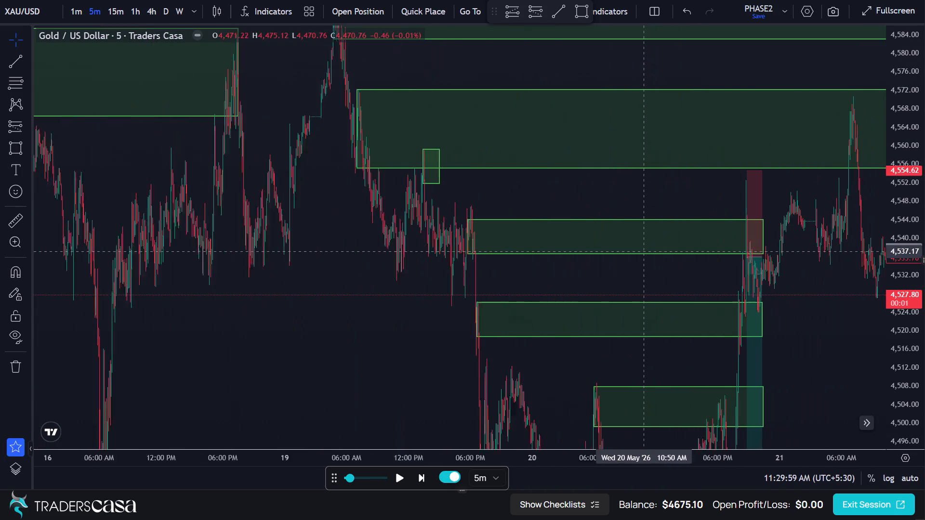
{"action": "scroll", "coordinate": [644, 251], "scroll_direction": "up", "scroll_amount": 14}
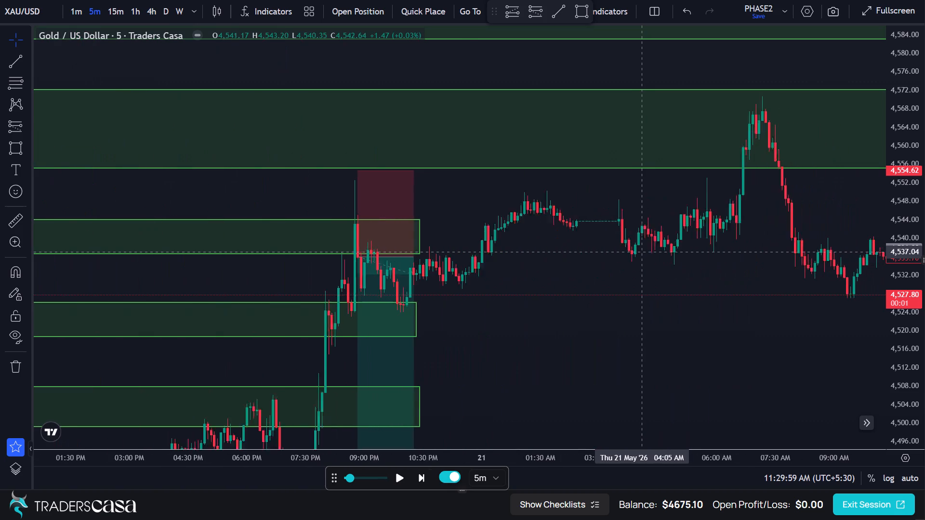
{"action": "scroll", "coordinate": [642, 252], "scroll_direction": "up", "scroll_amount": 7}
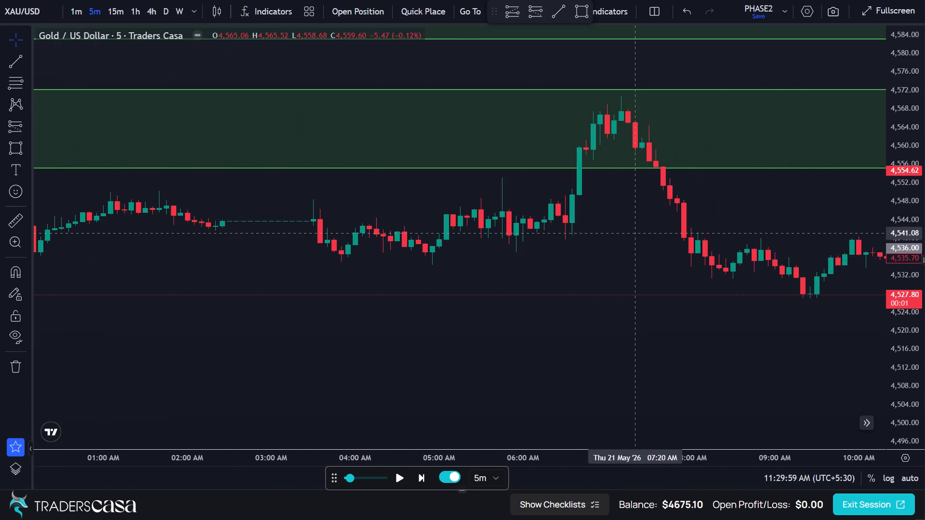
{"action": "left_click_drag", "start_coordinate": [637, 233], "coordinate": [343, 217]}
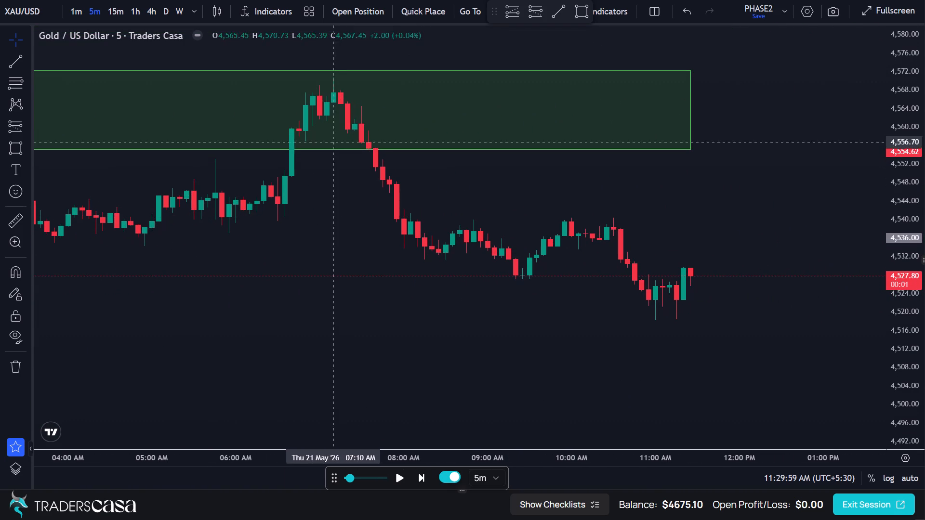
Switch the chart timeframe to 15 minutes.
{"action": "left_click", "coordinate": [103, 8]}
{"action": "left_click", "coordinate": [108, 8]}
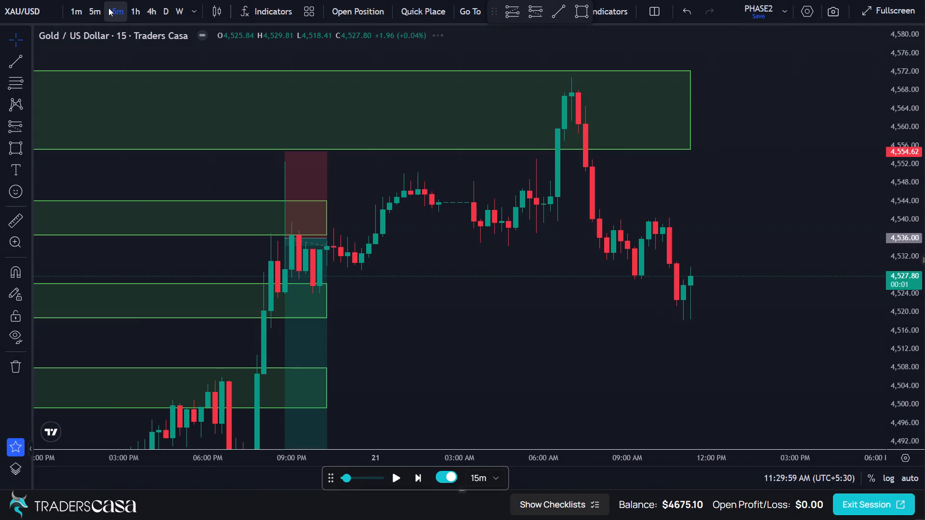
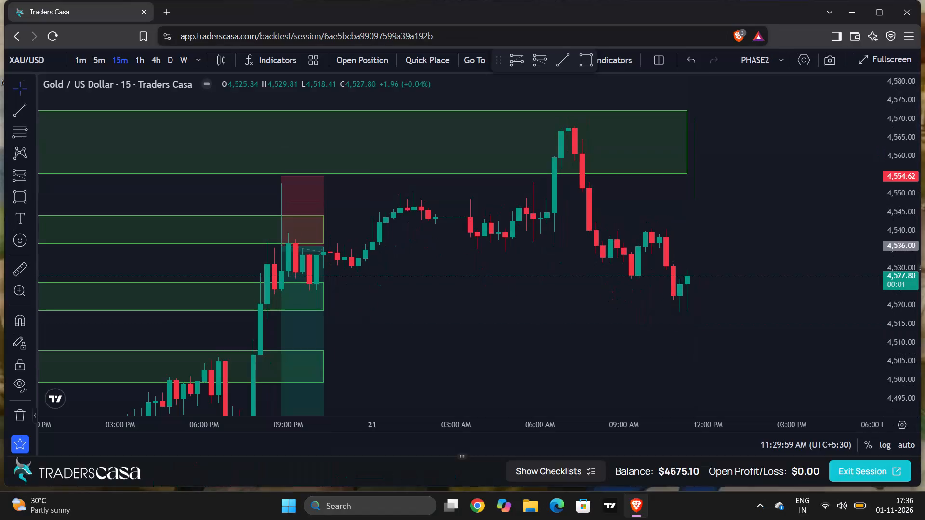
Minimize the browser window with the replay session and launch the Kuro app from the desktop.
{"action": "left_click", "coordinate": [860, 20]}
{"action": "left_click", "coordinate": [67, 59]}
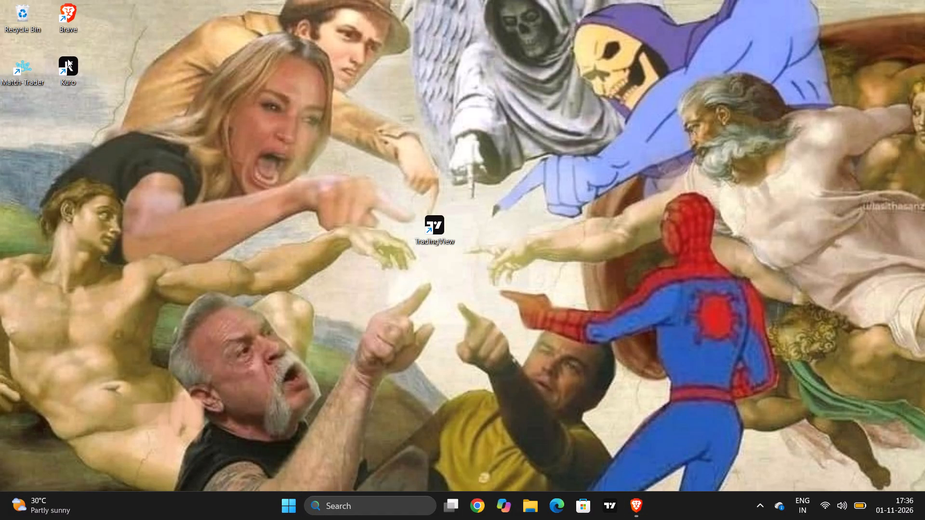
{"action": "left_click", "coordinate": [67, 59]}
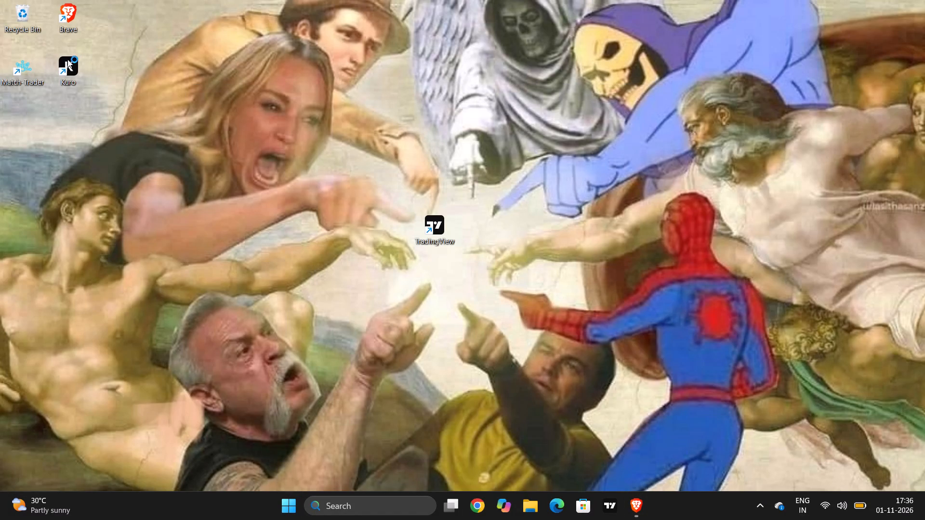
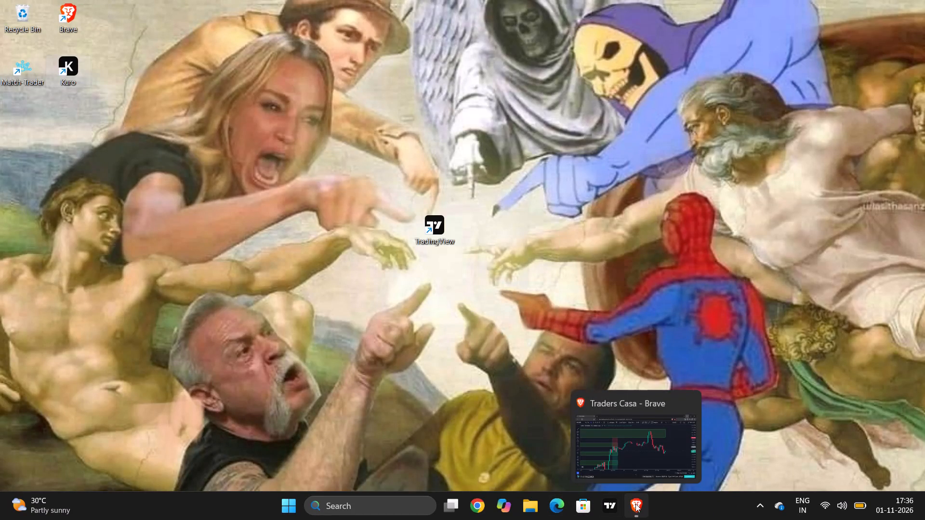
Switch back to the Brave window with the Traders Casa replay session and make it full screen.
{"action": "left_click", "coordinate": [635, 455]}
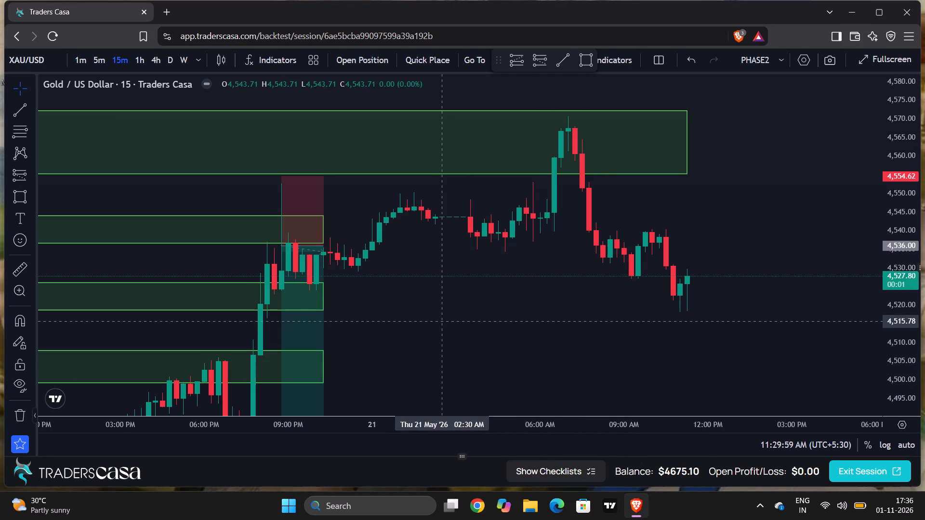
{"action": "key", "text": "F11"}
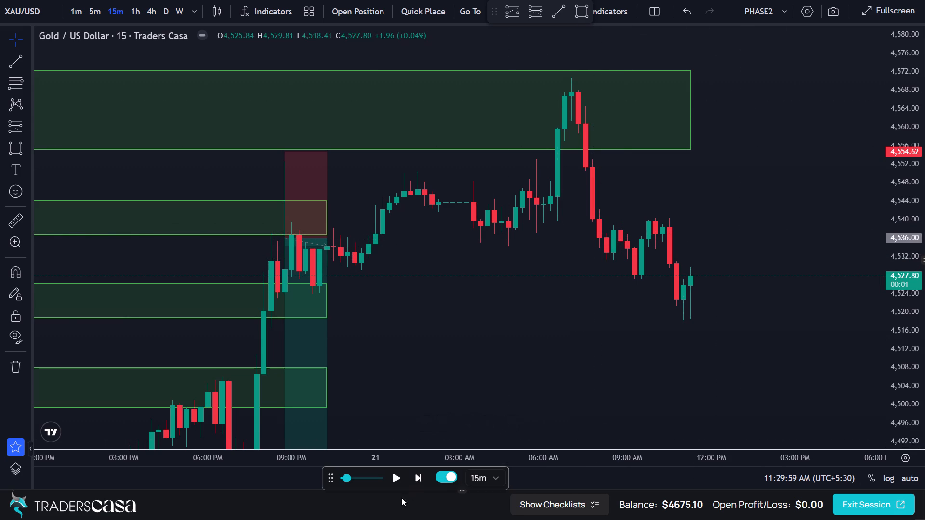
Draw a rectangle zone from the 10:00 AM candle to about 01:15 PM, spanning about 4,540.43 to 4,533.66.
{"action": "left_click", "coordinate": [21, 154]}
{"action": "left_click", "coordinate": [656, 218]}
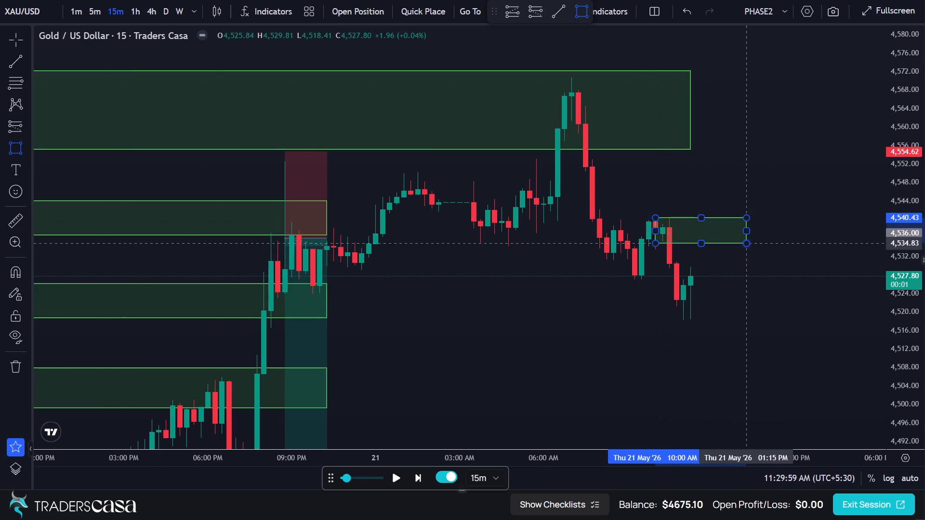
{"action": "left_click", "coordinate": [745, 249]}
{"action": "left_click", "coordinate": [727, 278]}
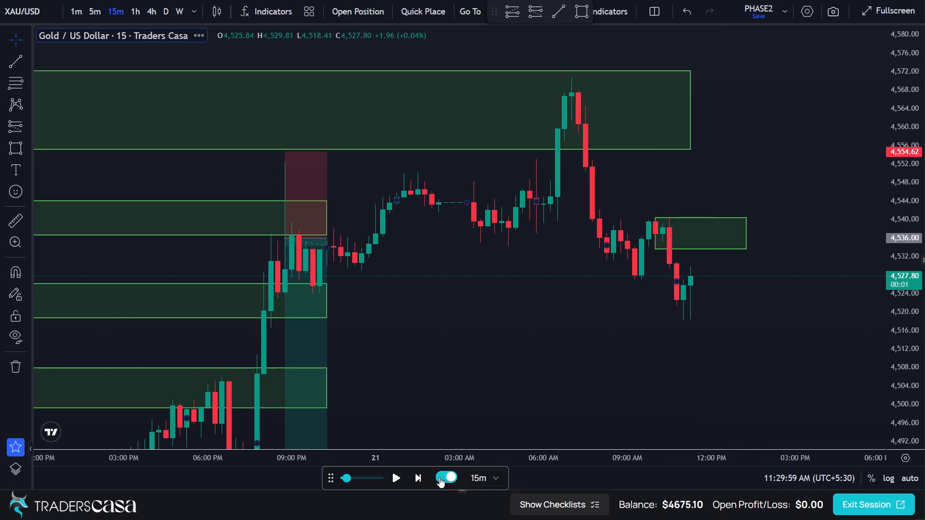
Advance the replay one 15-minute candle, switch the chart to 5m, and step forward to 12:04:59 PM.
{"action": "left_click", "coordinate": [421, 476]}
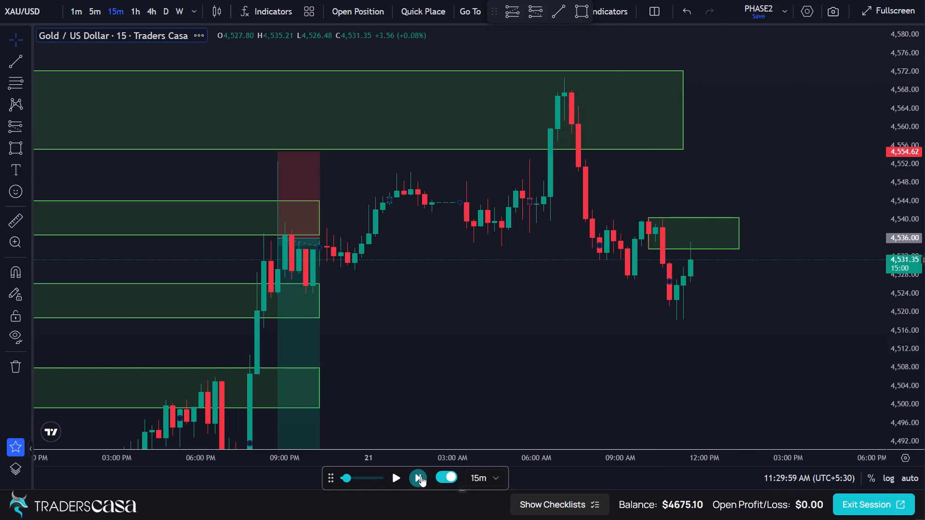
{"action": "left_click", "coordinate": [101, 14]}
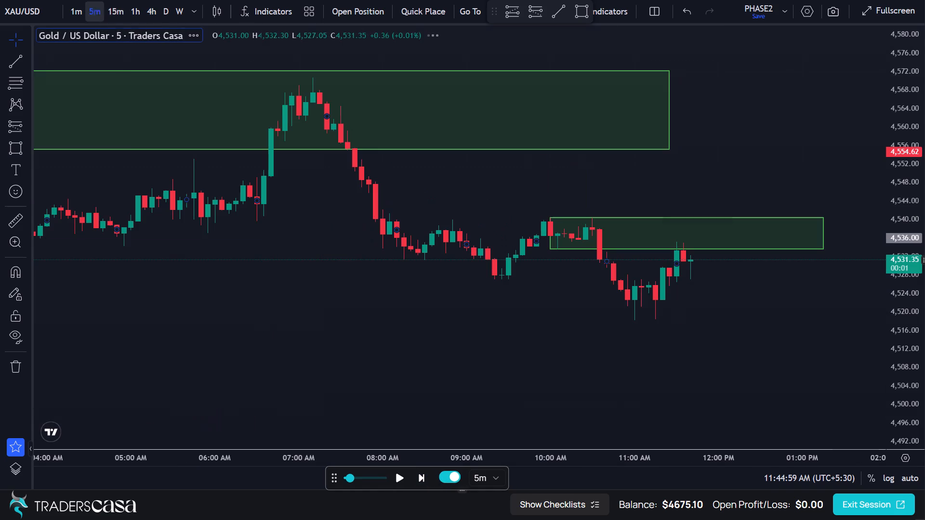
{"action": "left_click", "coordinate": [418, 479]}
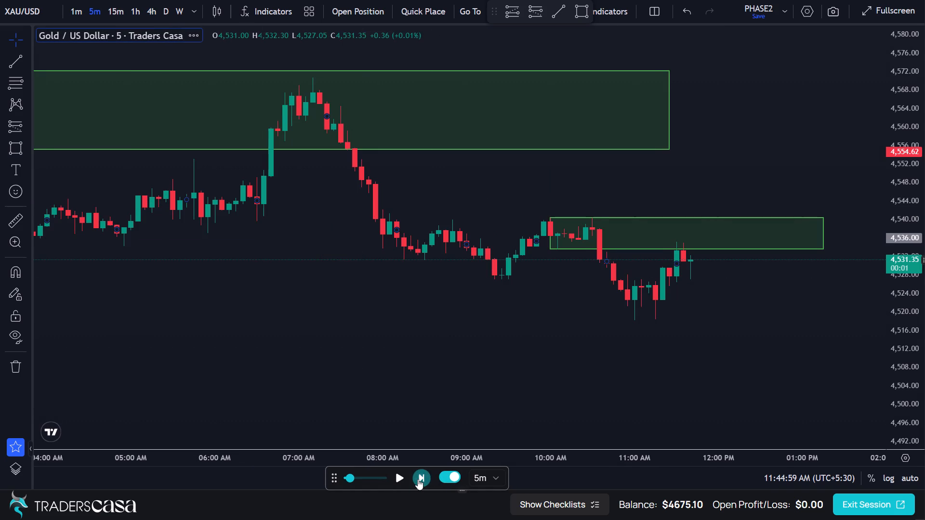
{"action": "left_click", "coordinate": [418, 479]}
{"action": "left_click", "coordinate": [418, 480]}
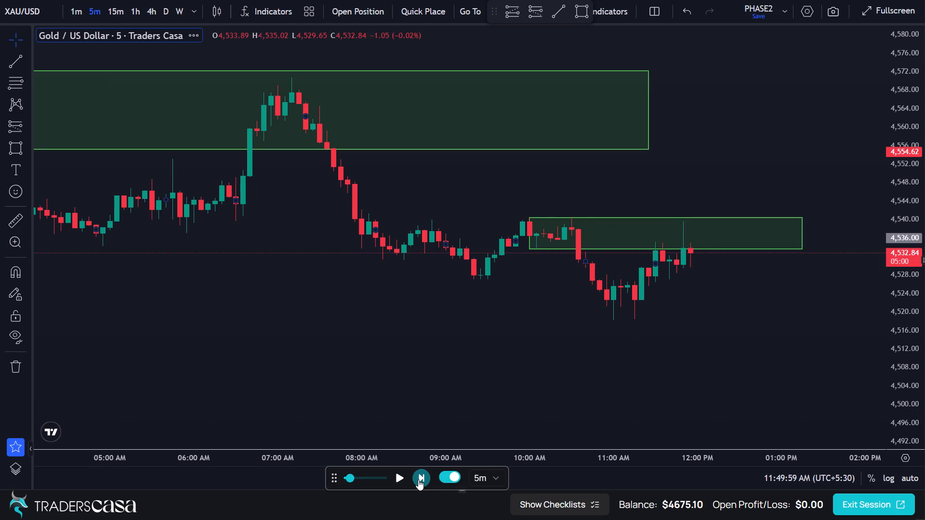
{"action": "left_click", "coordinate": [418, 480]}
{"action": "scroll", "coordinate": [697, 291], "scroll_direction": "up", "scroll_amount": 1}
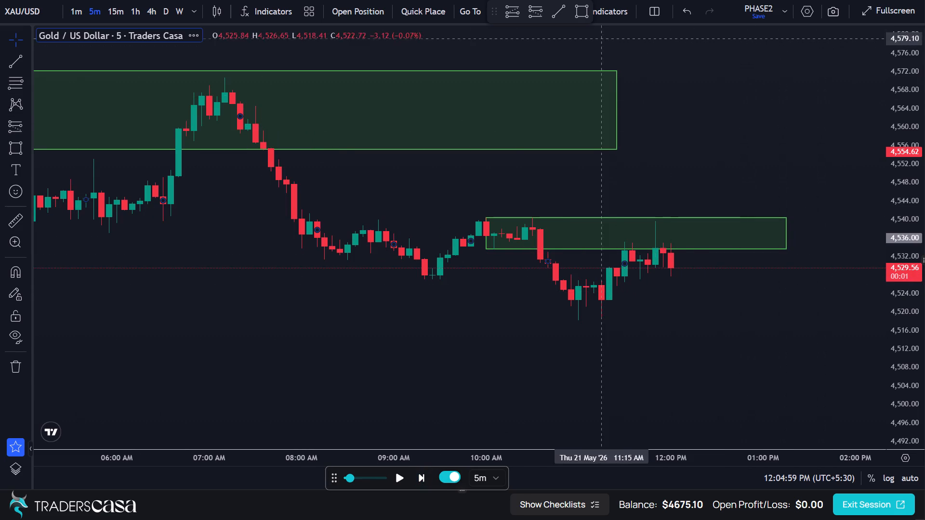
Draw a short position at the 12:00 PM candle with entry about 4,529.49, stop about 4,541.73 and target about 4,505.02.
{"action": "left_click", "coordinate": [534, 11]}
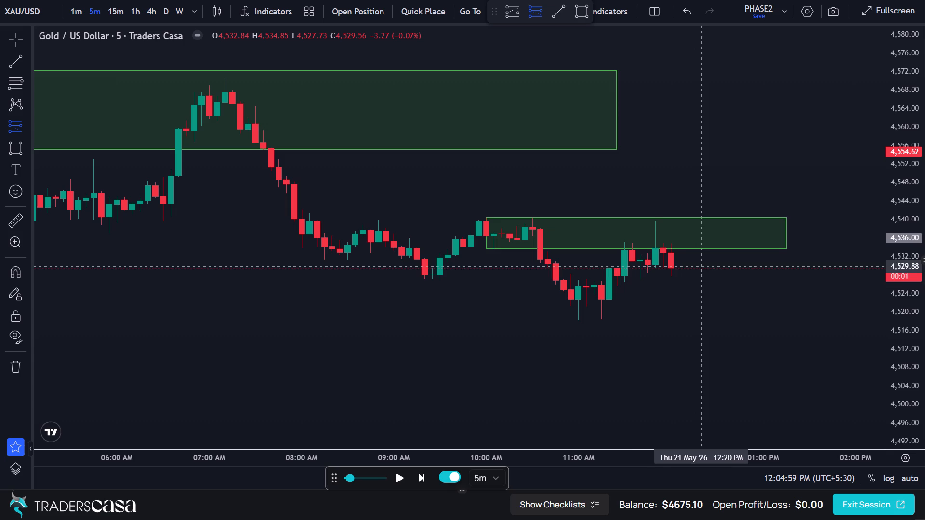
{"action": "left_click", "coordinate": [673, 268]}
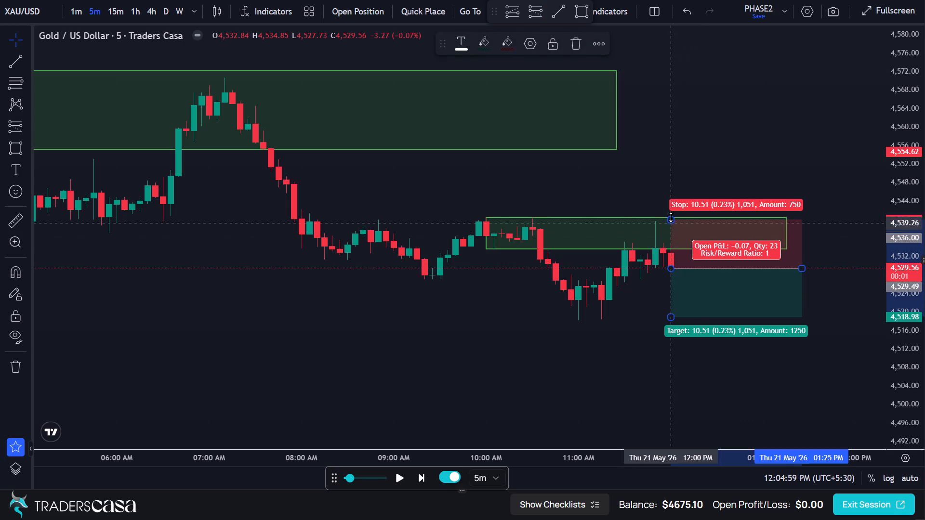
{"action": "left_click_drag", "start_coordinate": [670, 217], "coordinate": [671, 211]}
{"action": "left_click_drag", "start_coordinate": [671, 315], "coordinate": [673, 329]}
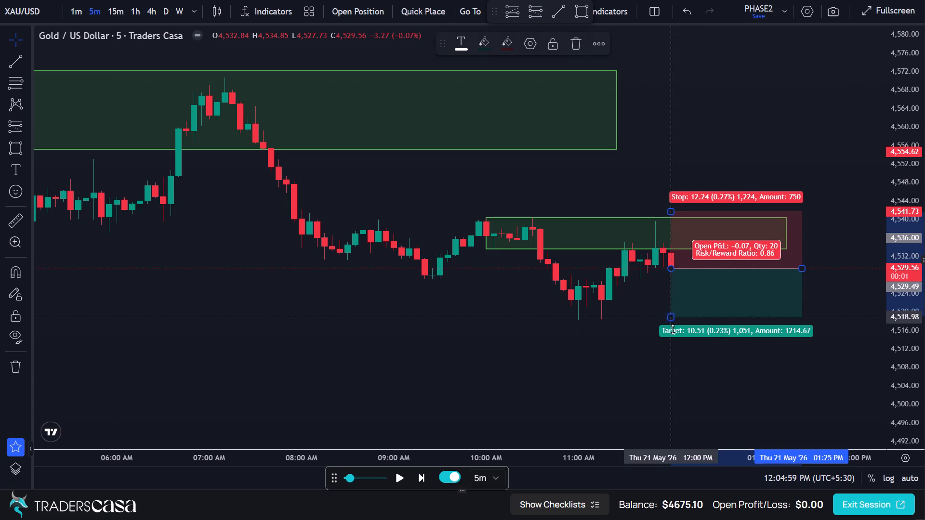
{"action": "left_click_drag", "start_coordinate": [673, 329], "coordinate": [674, 369]}
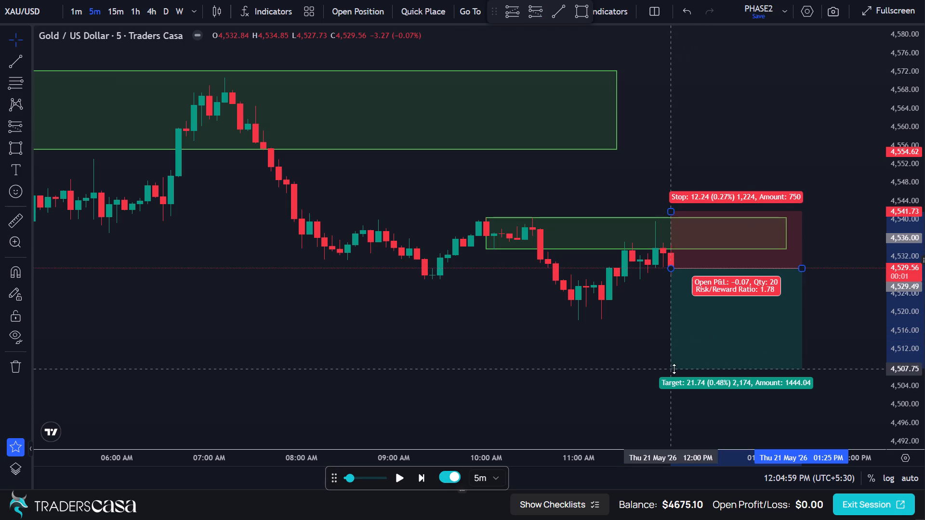
{"action": "left_click_drag", "start_coordinate": [674, 369], "coordinate": [674, 378]}
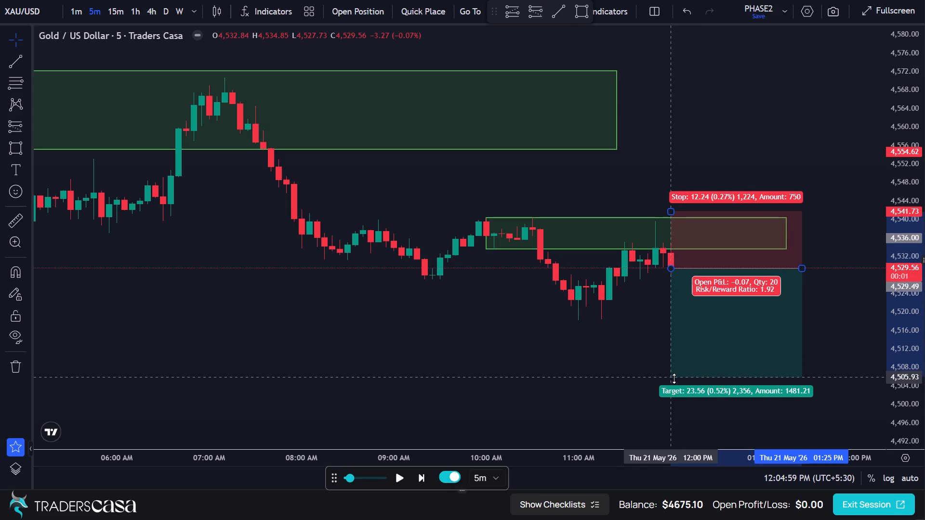
{"action": "left_click_drag", "start_coordinate": [674, 378], "coordinate": [674, 381]}
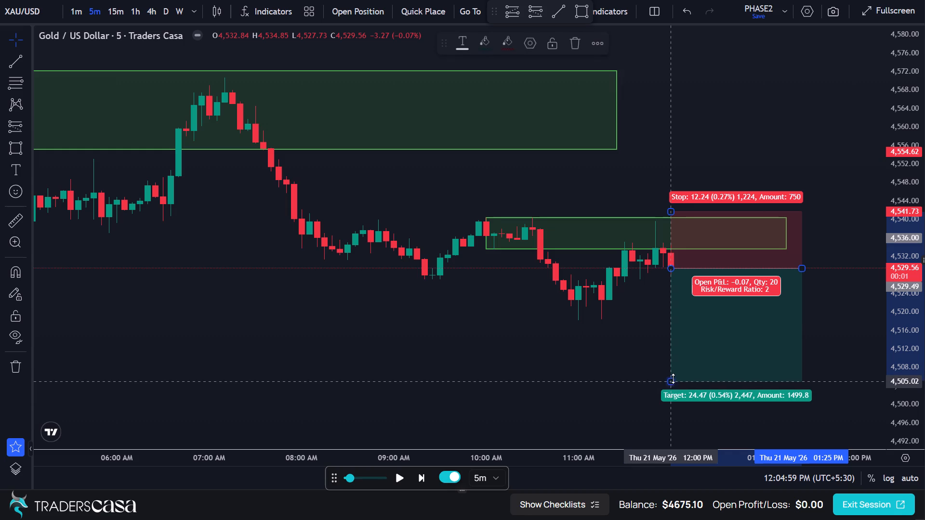
{"action": "left_click", "coordinate": [820, 301]}
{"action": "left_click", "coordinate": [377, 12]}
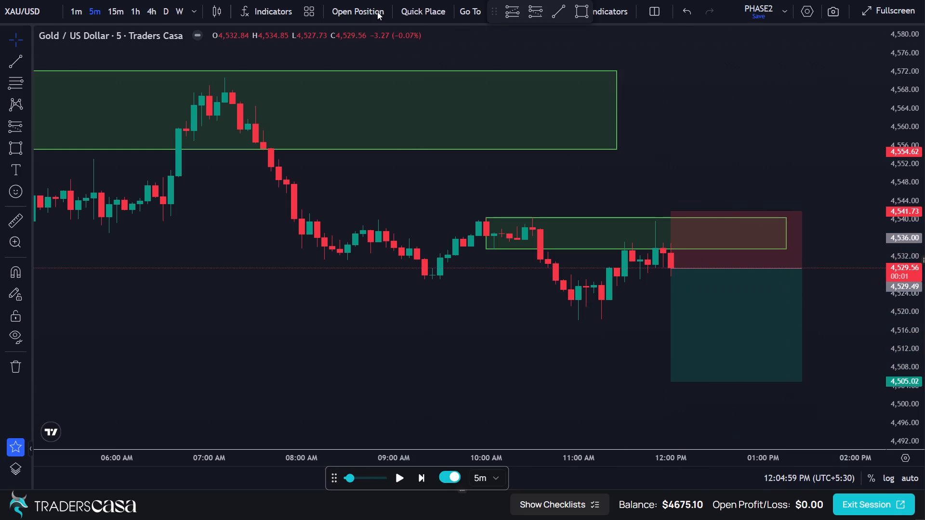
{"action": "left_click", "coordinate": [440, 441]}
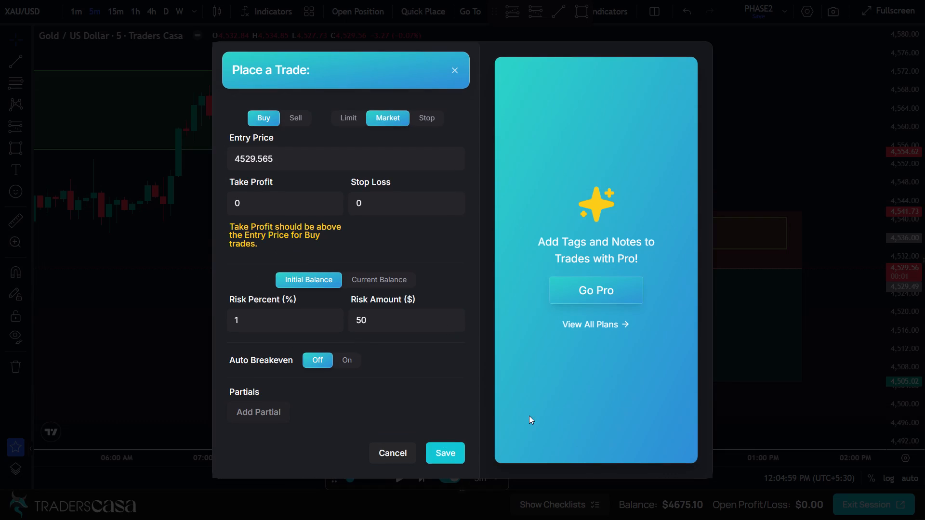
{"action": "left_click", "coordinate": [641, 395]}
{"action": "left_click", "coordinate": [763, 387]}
Shift the short position drawing to entry 4529.36 and place its sell stop order with take profit 4504.89, stop loss 4541.6 and 1% risk.
{"action": "left_click", "coordinate": [680, 315]}
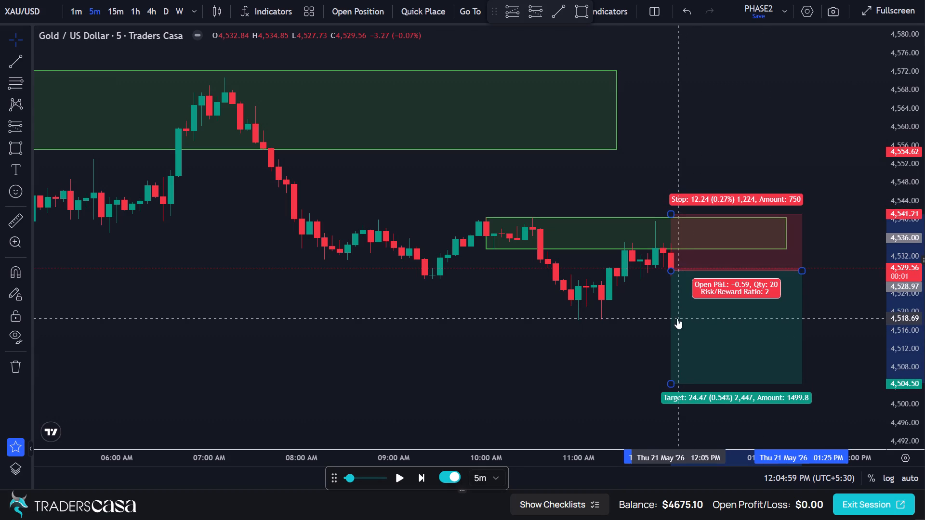
{"action": "left_click", "coordinate": [832, 307]}
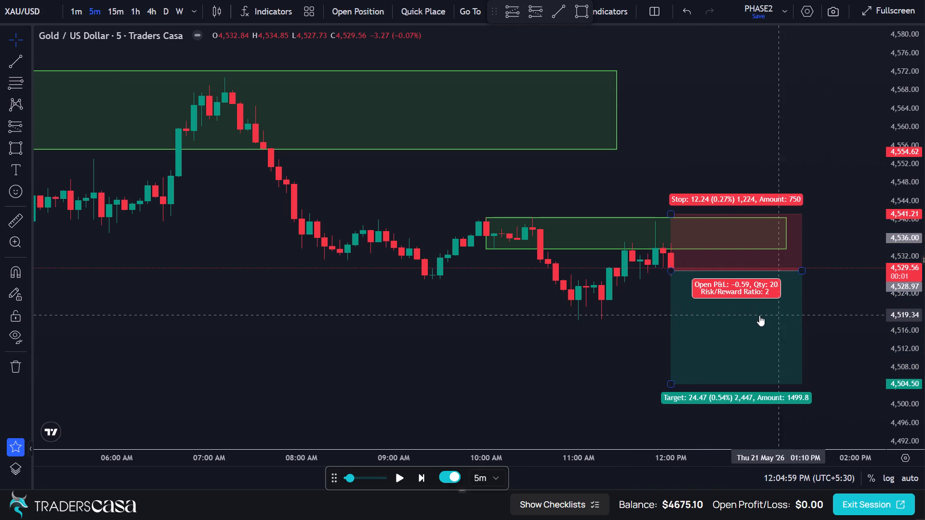
{"action": "left_click", "coordinate": [756, 316]}
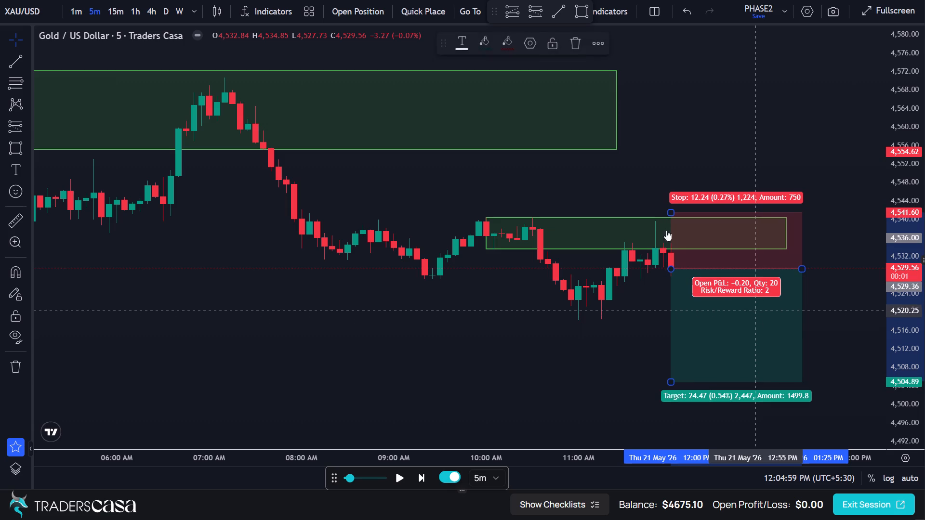
{"action": "left_click", "coordinate": [374, 6]}
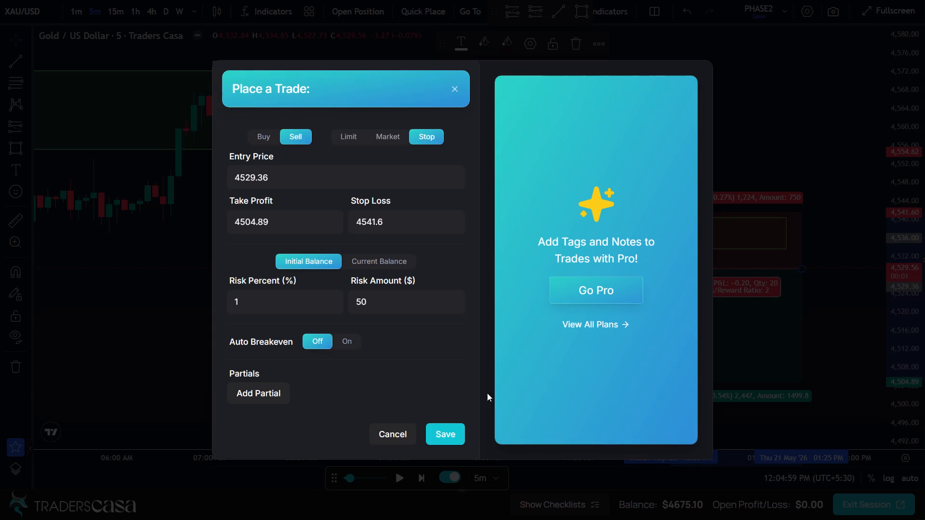
{"action": "left_click", "coordinate": [457, 439]}
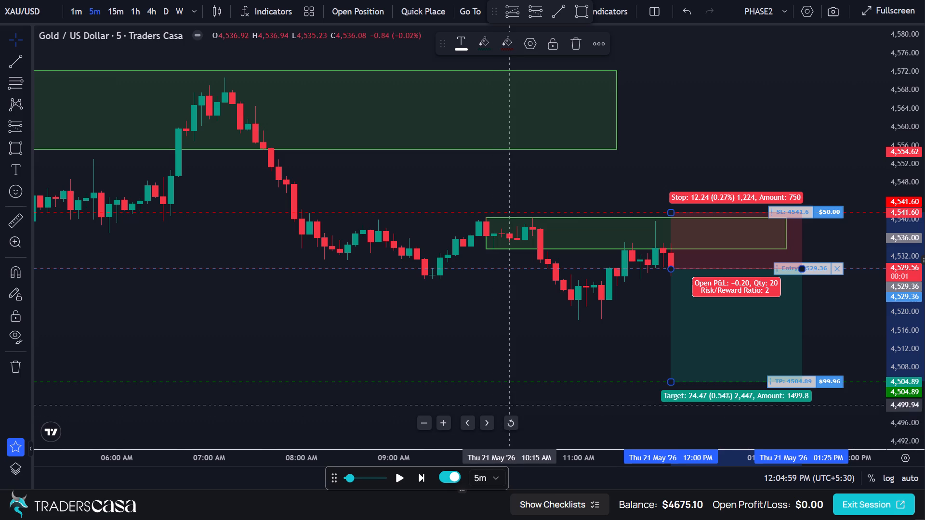
Step the replay forward in 5-minute candles to 03:04:59 PM to play out the sell trade.
{"action": "left_click", "coordinate": [426, 483]}
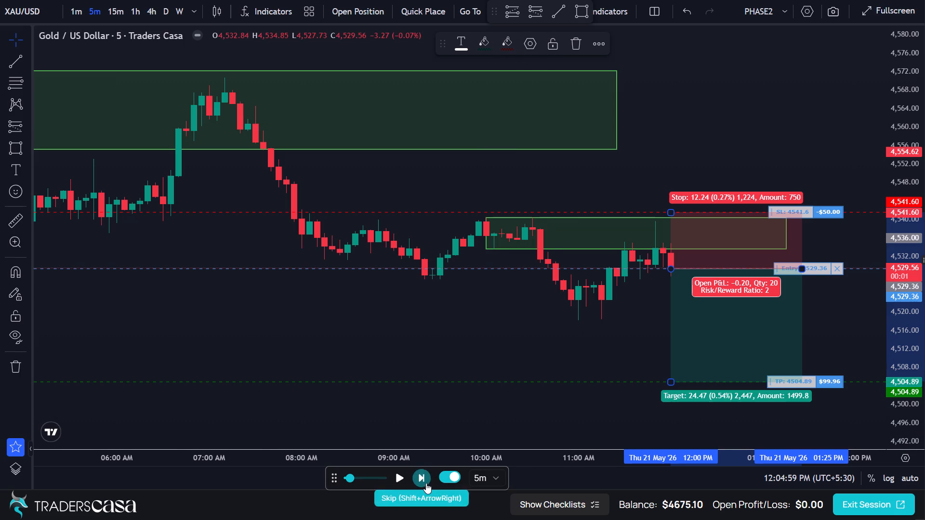
{"action": "left_click", "coordinate": [426, 483]}
{"action": "double_click", "coordinate": [426, 483]}
{"action": "triple_click", "coordinate": [426, 483]}
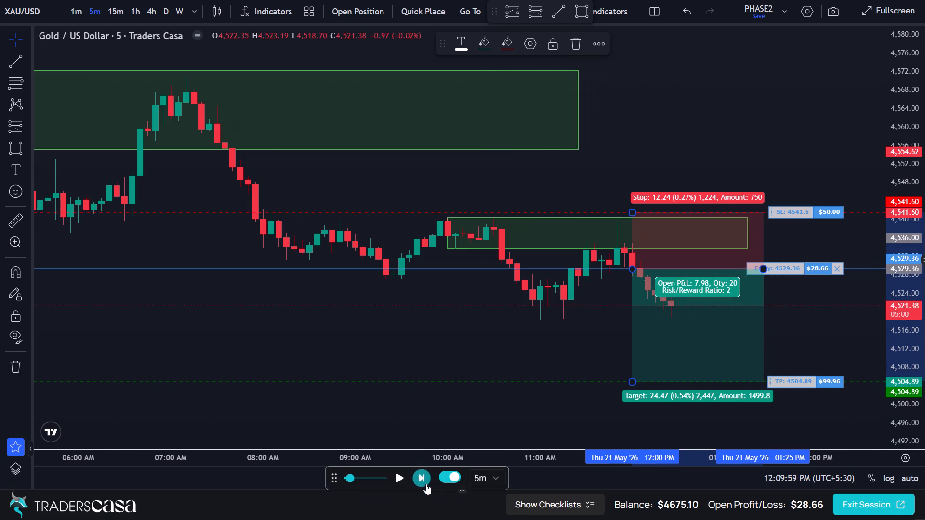
{"action": "triple_click", "coordinate": [426, 485]}
{"action": "triple_click", "coordinate": [426, 485]}
{"action": "triple_click", "coordinate": [426, 485]}
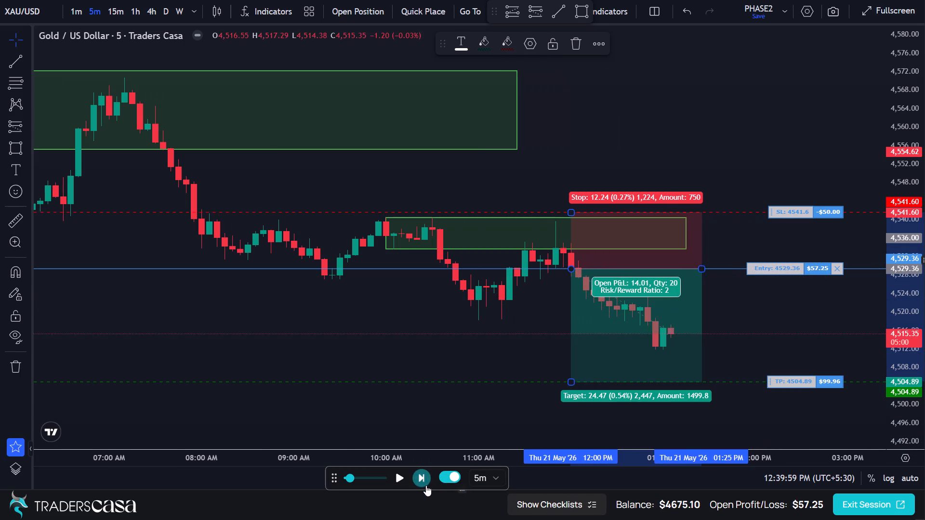
{"action": "triple_click", "coordinate": [426, 485]}
{"action": "triple_click", "coordinate": [426, 485]}
{"action": "double_click", "coordinate": [426, 486]}
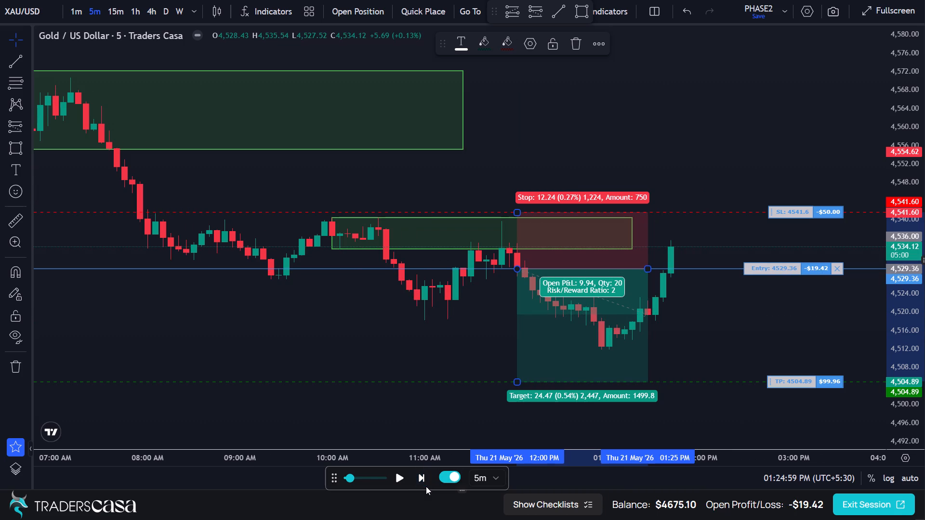
{"action": "triple_click", "coordinate": [421, 480]}
{"action": "triple_click", "coordinate": [421, 480]}
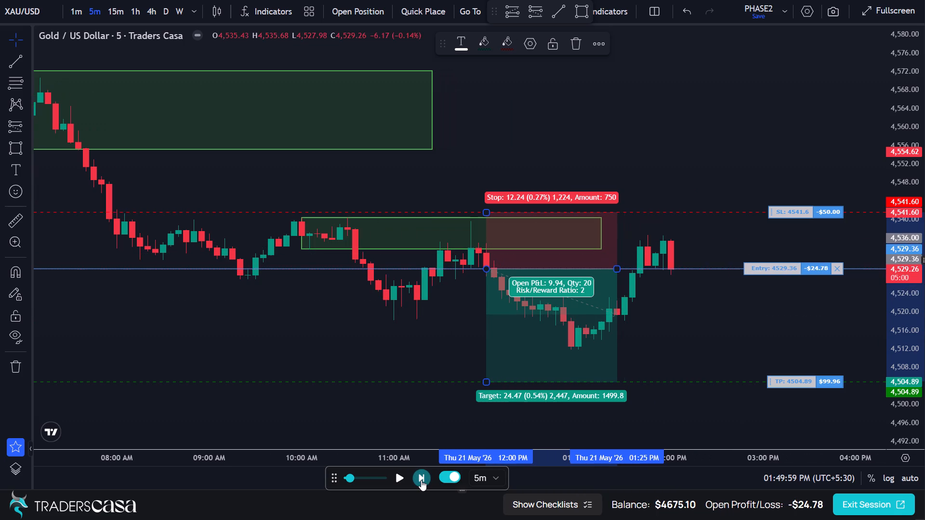
{"action": "triple_click", "coordinate": [421, 480]}
{"action": "triple_click", "coordinate": [421, 481]}
{"action": "triple_click", "coordinate": [421, 481]}
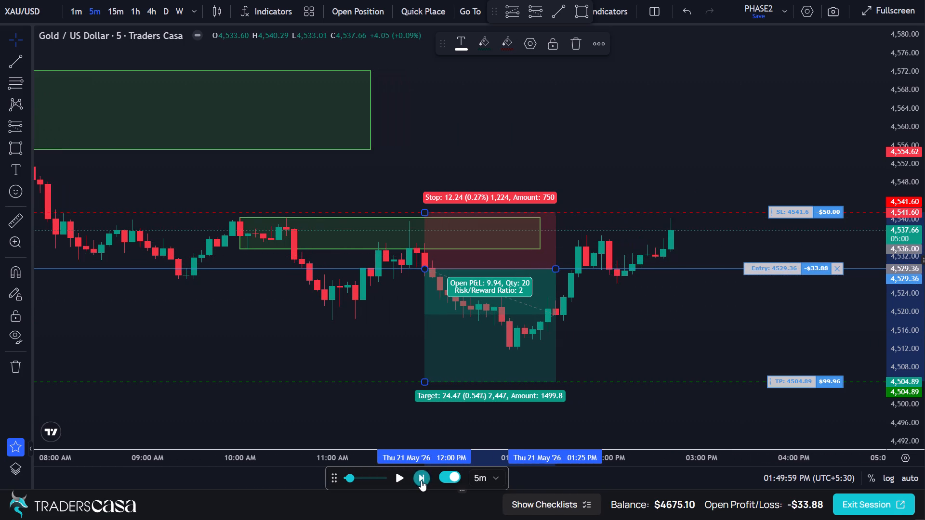
{"action": "left_click", "coordinate": [421, 481]}
Delete the short position drawing of the played-out trade from the chart.
{"action": "left_click", "coordinate": [461, 328]}
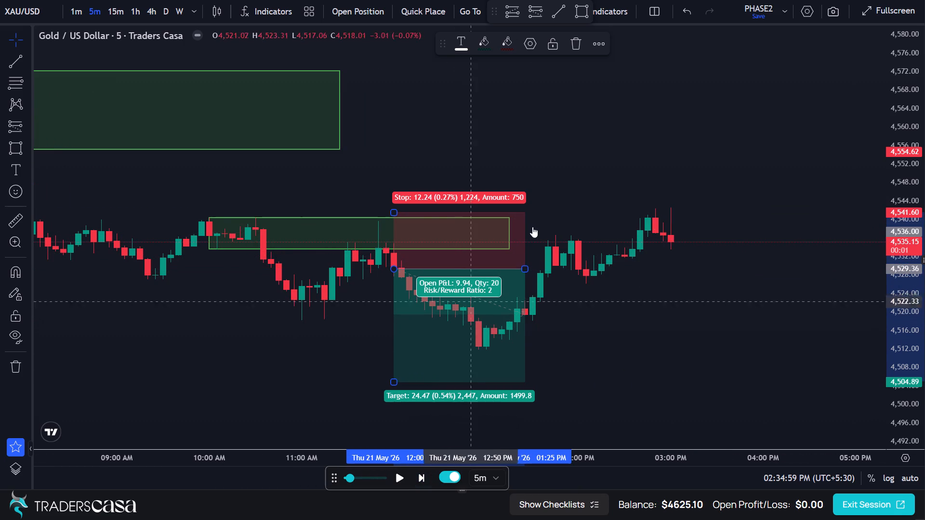
{"action": "left_click", "coordinate": [572, 41]}
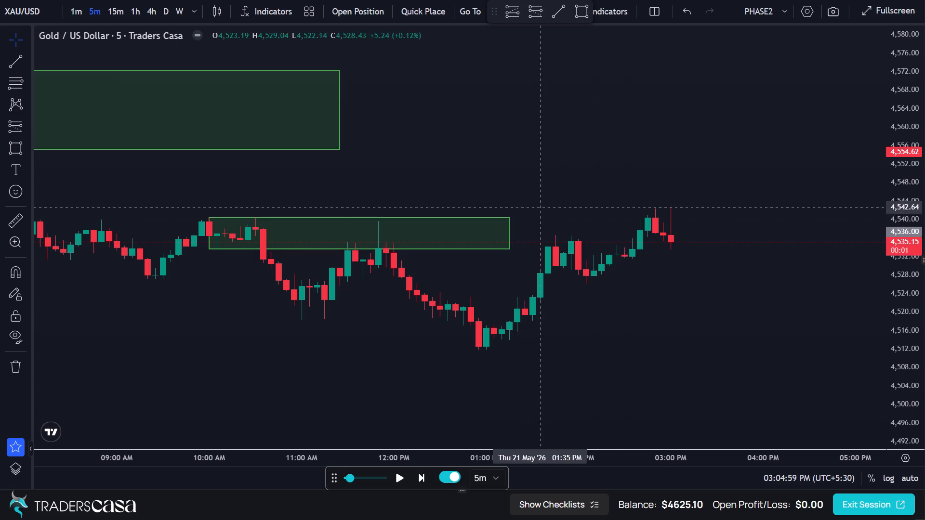
Extend the end of the rectangle zone near 4,540 to about 02:05 PM.
{"action": "left_click_drag", "start_coordinate": [511, 231], "coordinate": [585, 231]}
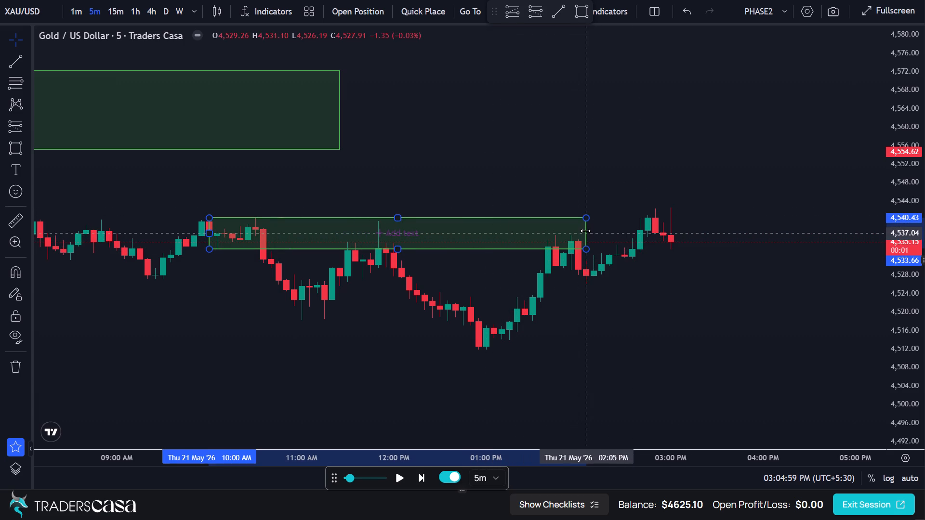
{"action": "left_click", "coordinate": [668, 280]}
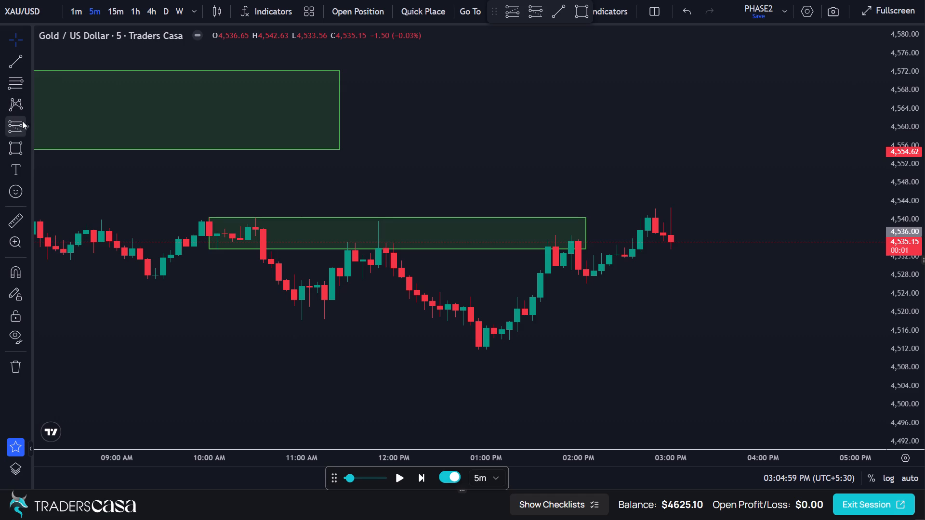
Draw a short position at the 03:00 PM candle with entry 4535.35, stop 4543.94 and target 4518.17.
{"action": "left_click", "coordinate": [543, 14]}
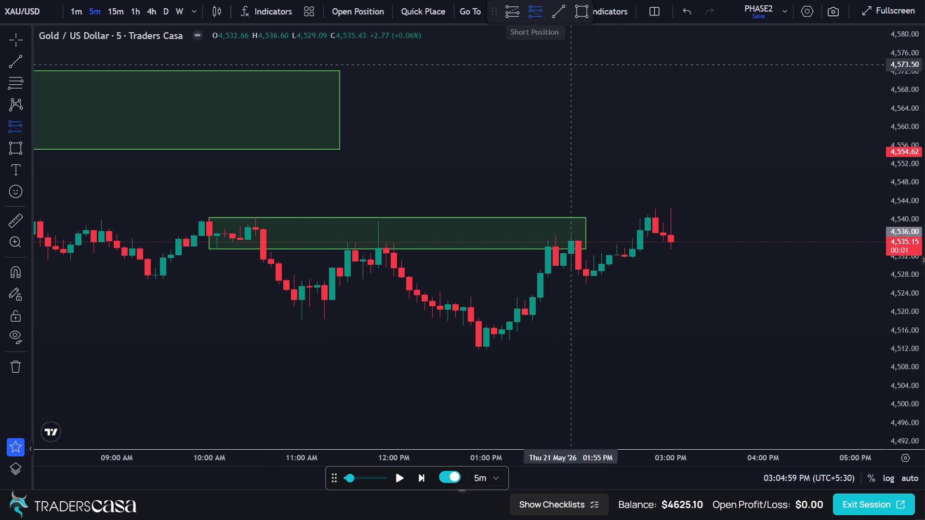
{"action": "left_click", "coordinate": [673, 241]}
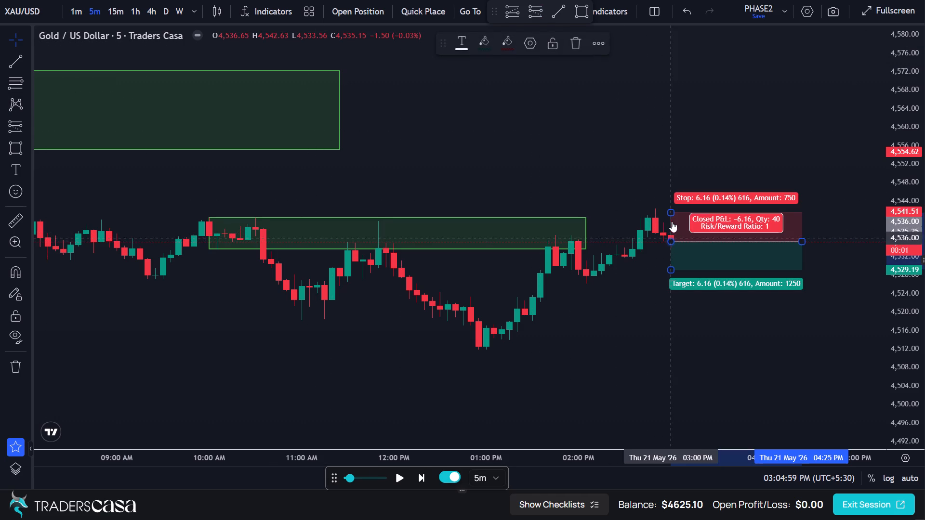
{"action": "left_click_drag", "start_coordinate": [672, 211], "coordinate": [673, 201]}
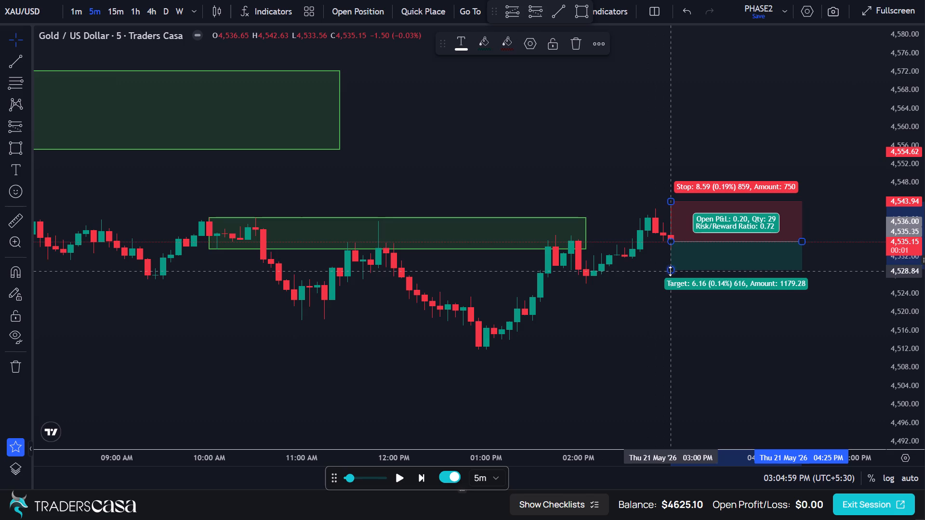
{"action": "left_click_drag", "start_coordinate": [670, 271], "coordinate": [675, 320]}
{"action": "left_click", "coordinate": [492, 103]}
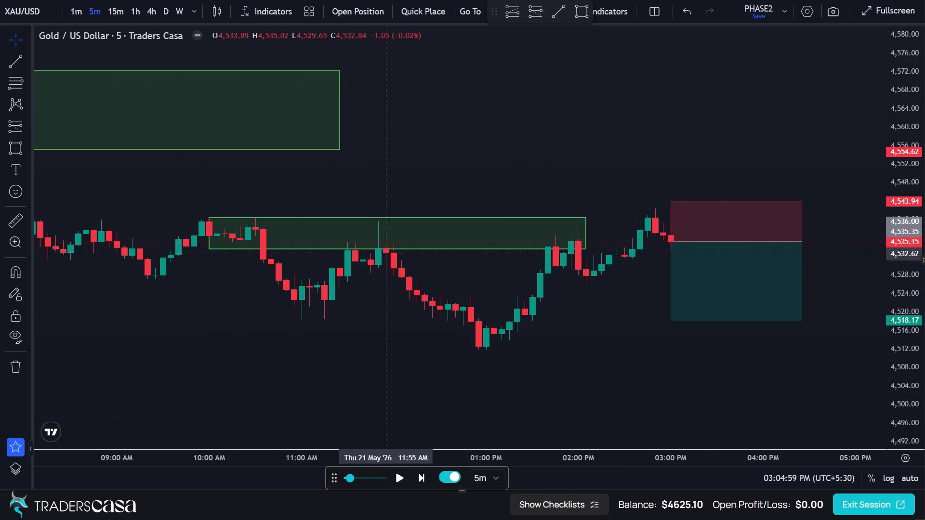
Step the replay forward in 5-minute candles to 04:09:59 PM to play out the drawn short.
{"action": "left_click", "coordinate": [422, 481]}
{"action": "left_click", "coordinate": [422, 481]}
{"action": "triple_click", "coordinate": [422, 481]}
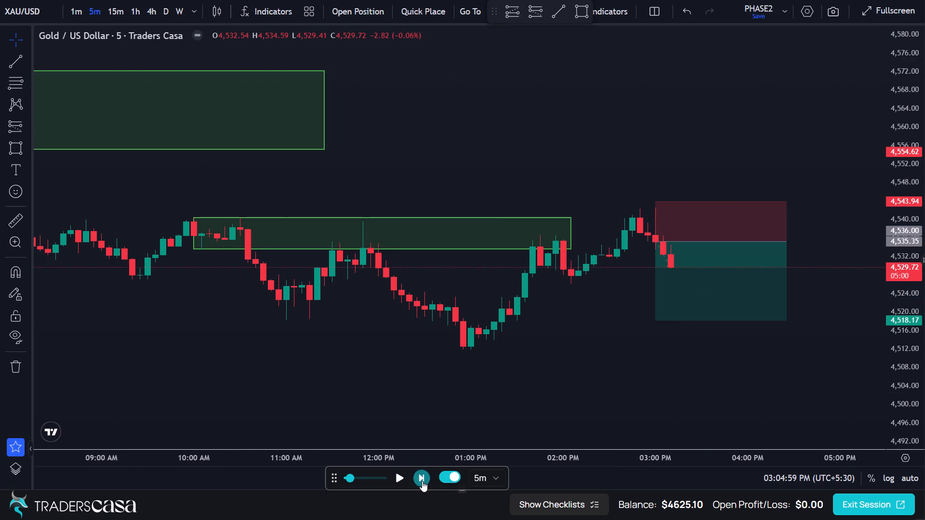
{"action": "triple_click", "coordinate": [422, 481]}
{"action": "triple_click", "coordinate": [422, 482]}
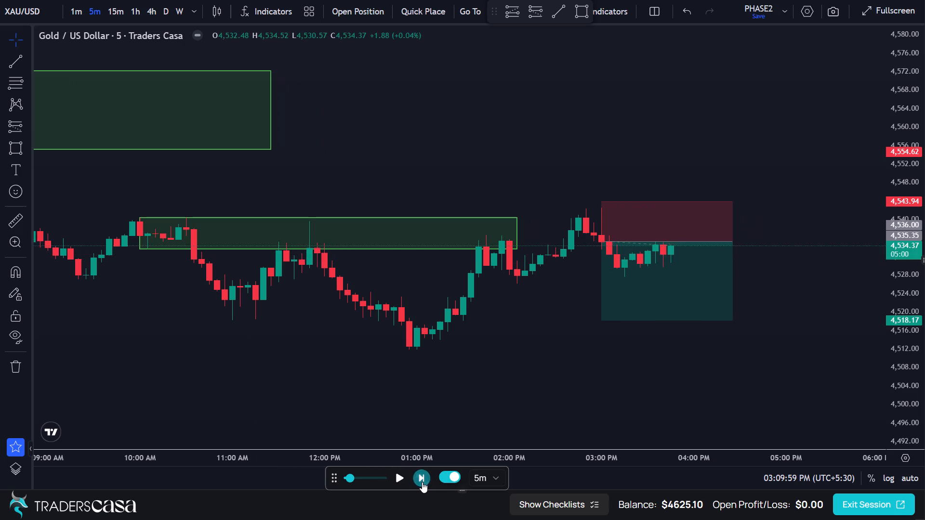
{"action": "double_click", "coordinate": [422, 482]}
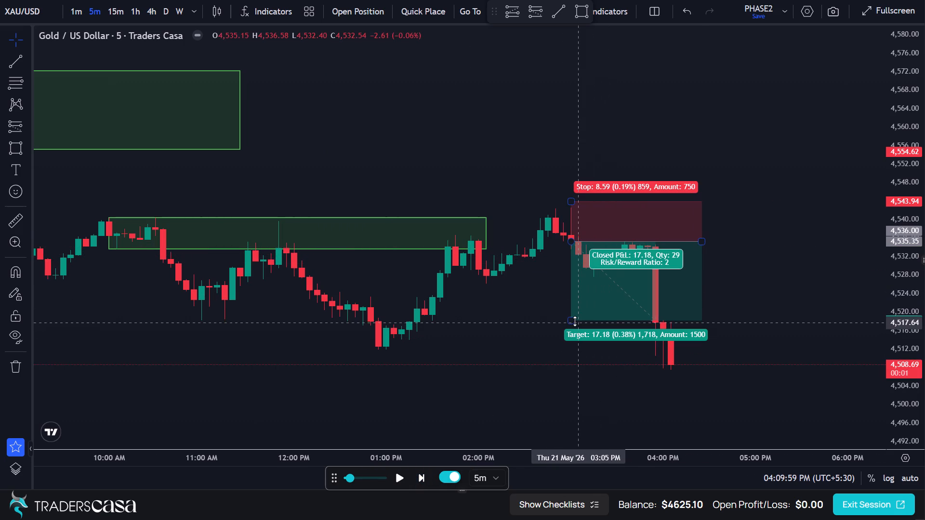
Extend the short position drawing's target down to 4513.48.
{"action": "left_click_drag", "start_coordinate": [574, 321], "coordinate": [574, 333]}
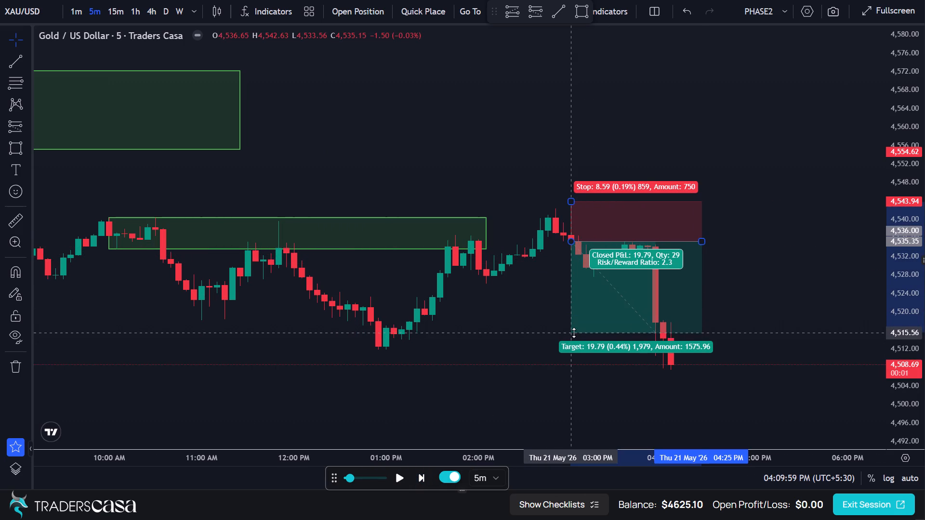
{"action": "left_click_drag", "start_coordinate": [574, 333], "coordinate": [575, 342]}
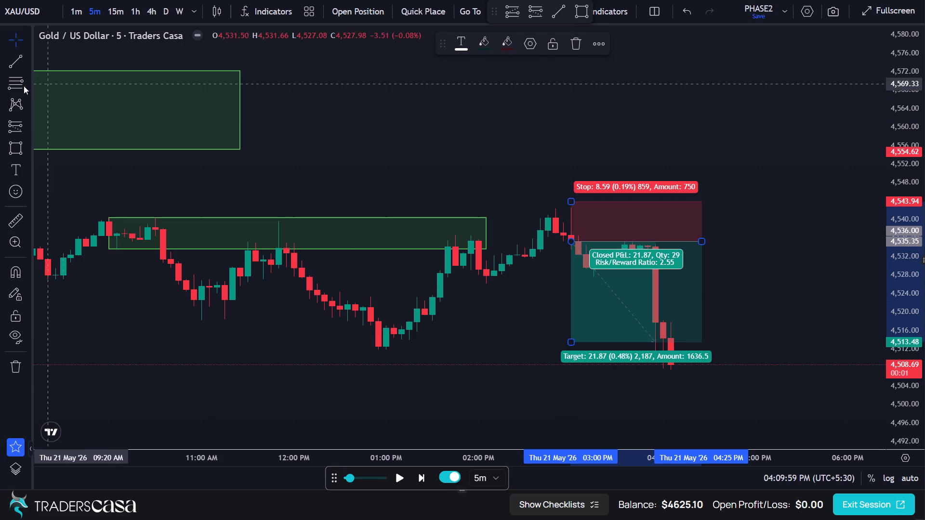
On the 15-minute chart, delete the short position drawing that starts at 03:00 PM.
{"action": "left_click", "coordinate": [107, 5]}
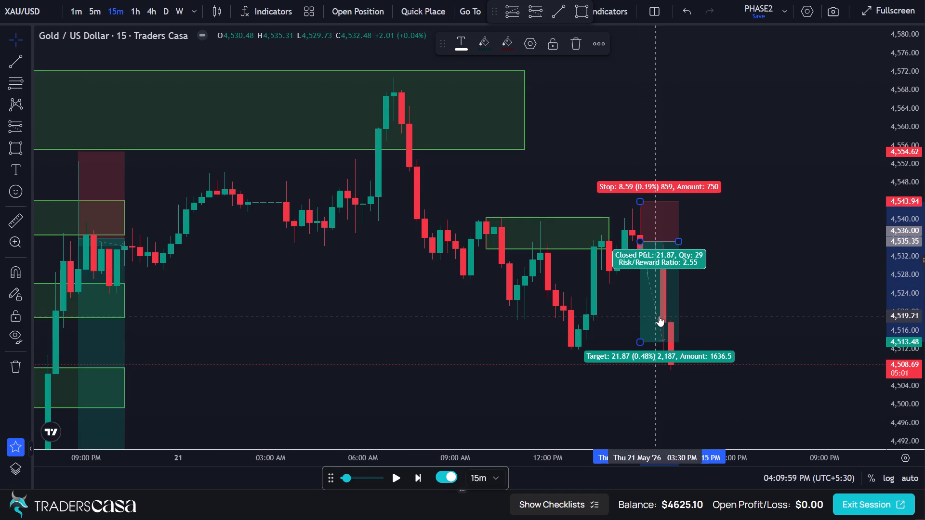
{"action": "left_click", "coordinate": [659, 316]}
{"action": "left_click", "coordinate": [573, 43]}
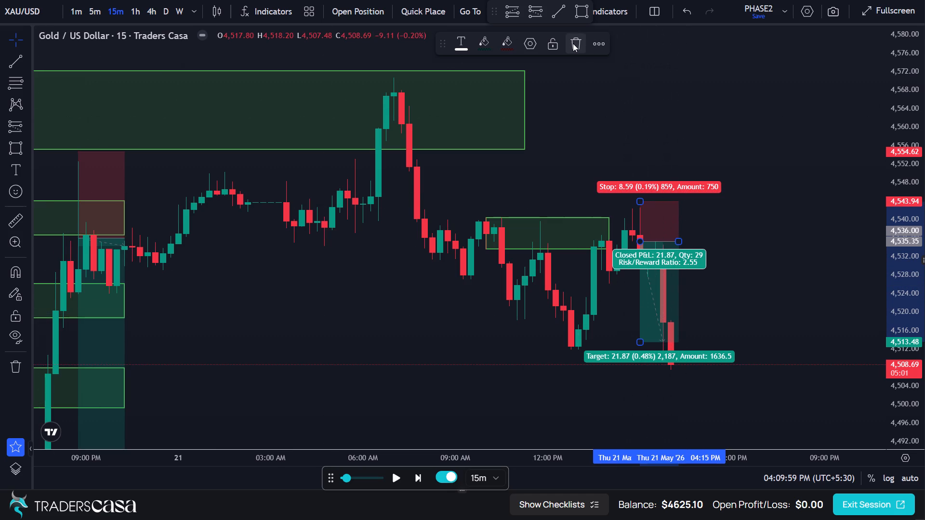
Draw a rectangle zone from about 4529.10 to 4519.08, starting at 03:45 PM and ending about 06:45 PM.
{"action": "scroll", "coordinate": [731, 293], "scroll_direction": "up", "scroll_amount": 2}
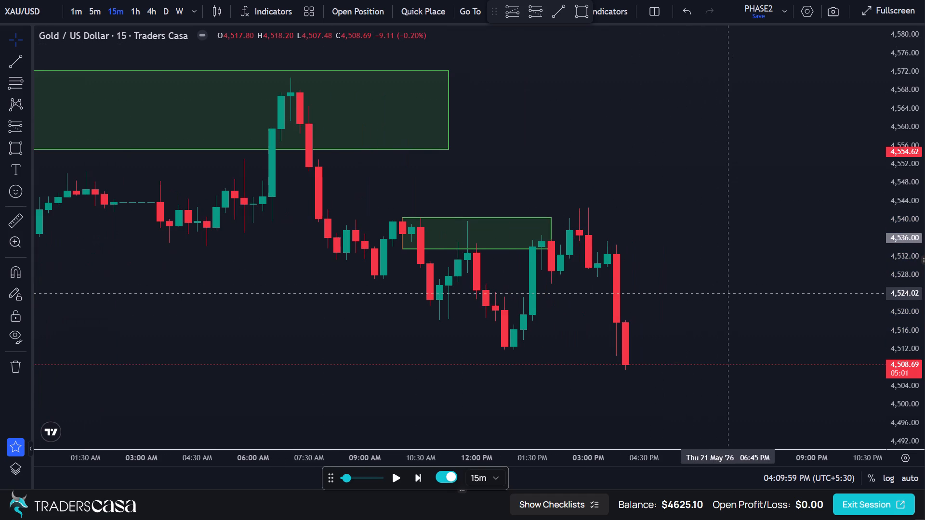
{"action": "scroll", "coordinate": [730, 293], "scroll_direction": "up", "scroll_amount": 1}
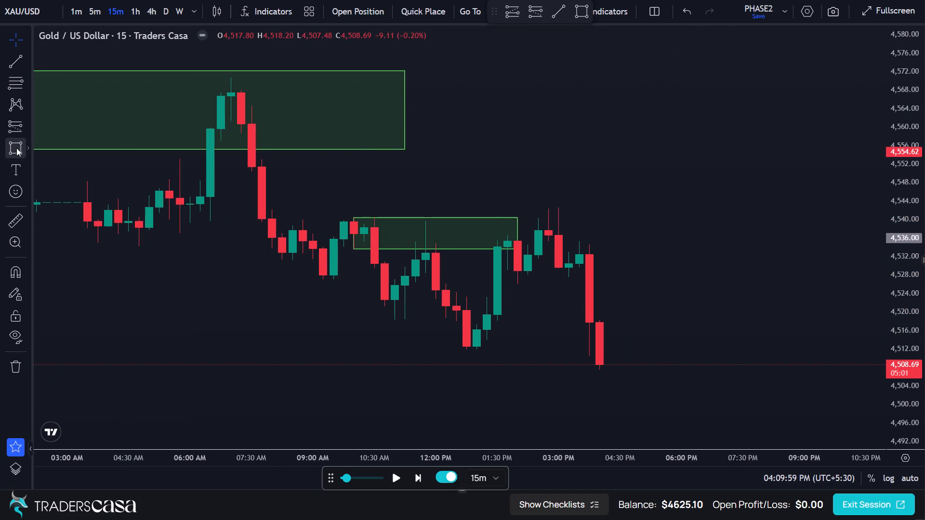
{"action": "left_click", "coordinate": [16, 148]}
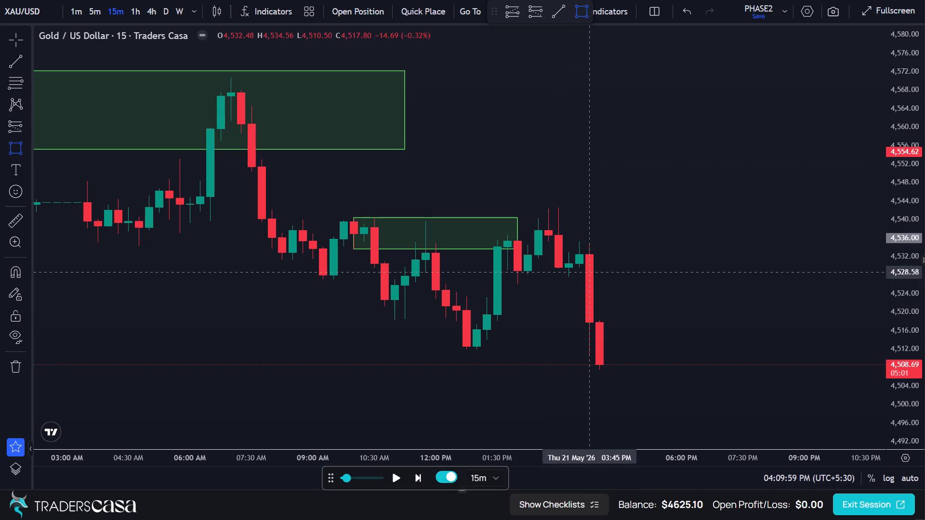
{"action": "left_click", "coordinate": [589, 270]}
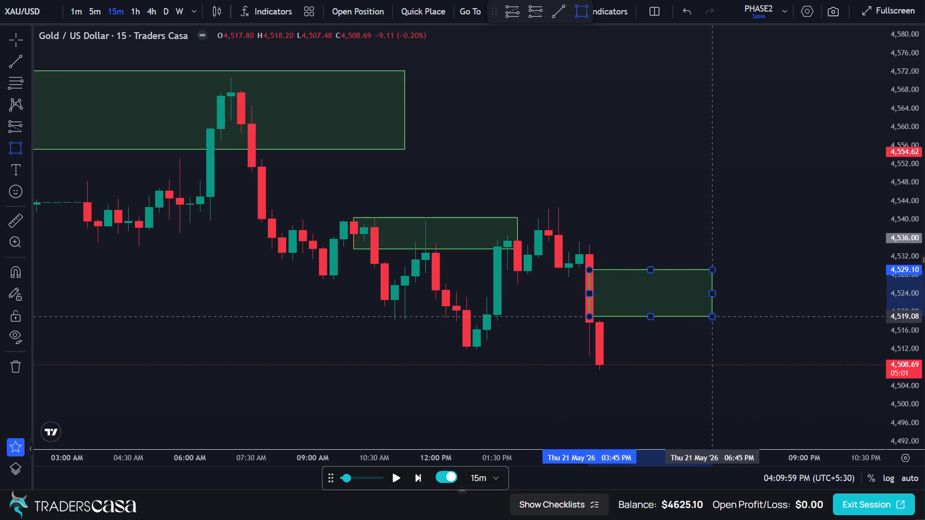
{"action": "left_click", "coordinate": [709, 316]}
{"action": "left_click", "coordinate": [679, 387]}
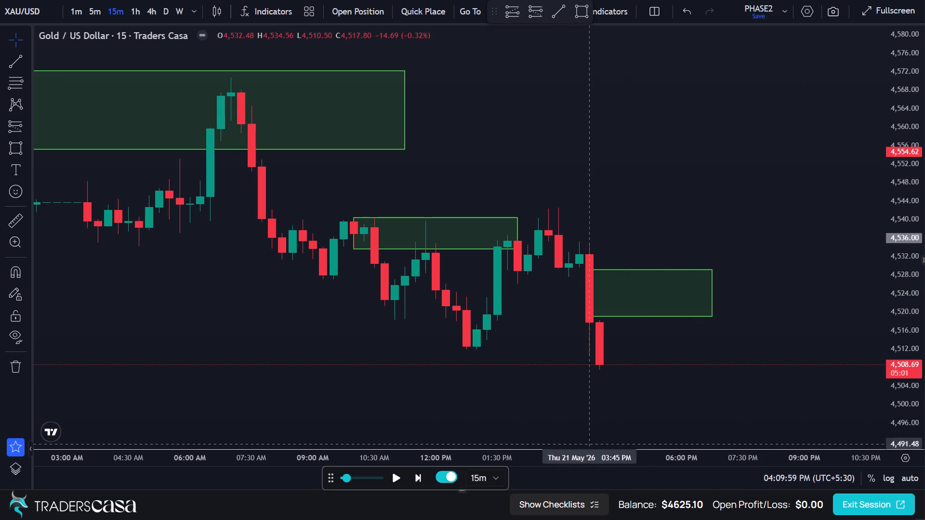
Step the replay forward in 15-minute candles to 04:59:59 PM.
{"action": "left_click", "coordinate": [419, 480]}
{"action": "left_click", "coordinate": [419, 480]}
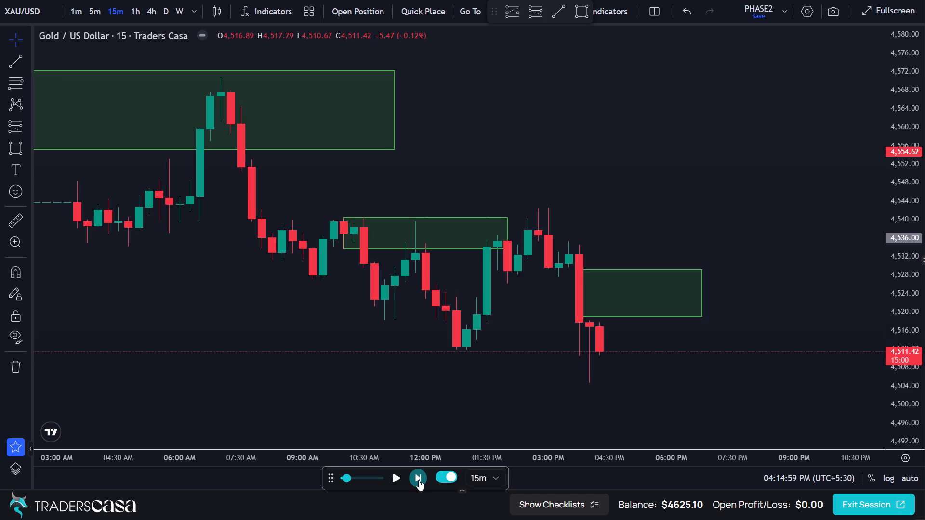
{"action": "left_click", "coordinate": [419, 480]}
{"action": "left_click", "coordinate": [419, 480]}
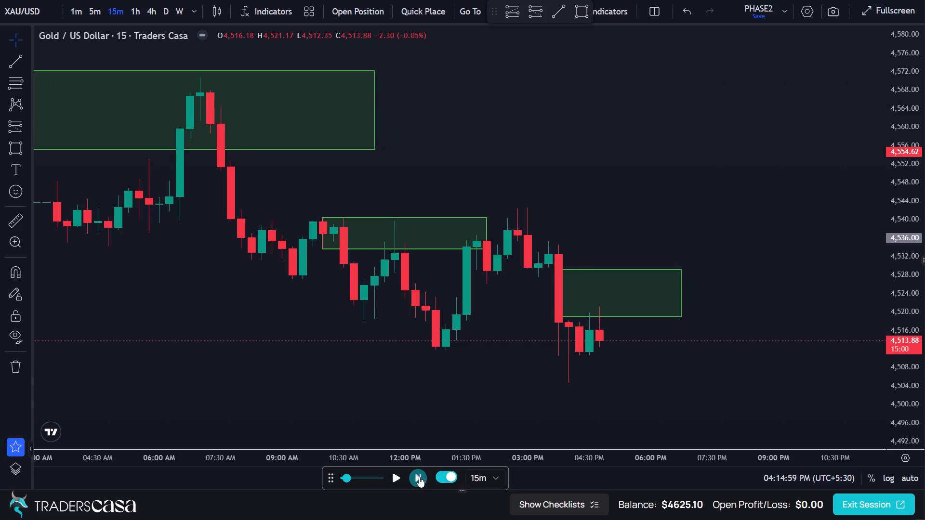
Switch to the 5-minute chart and advance the replay to 07:29:59 PM, after price returns to the new zone.
{"action": "left_click", "coordinate": [101, 13]}
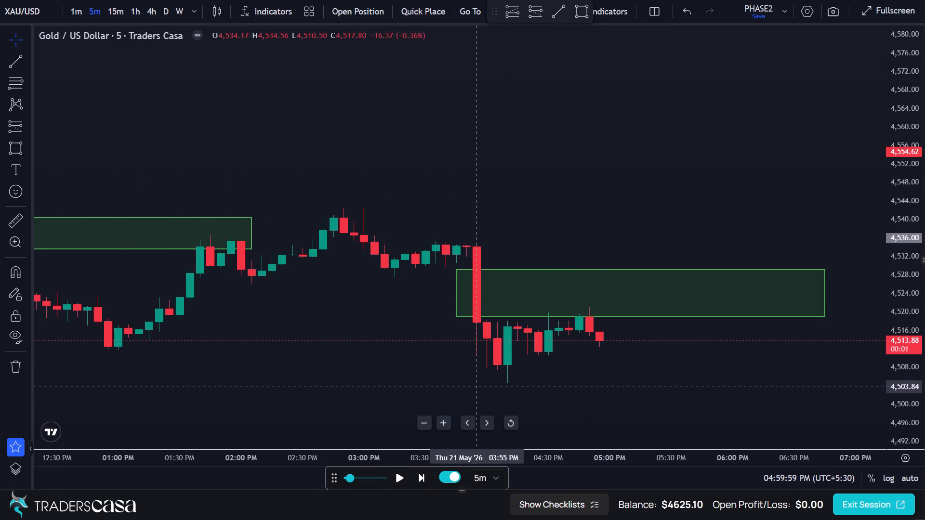
{"action": "left_click", "coordinate": [408, 476]}
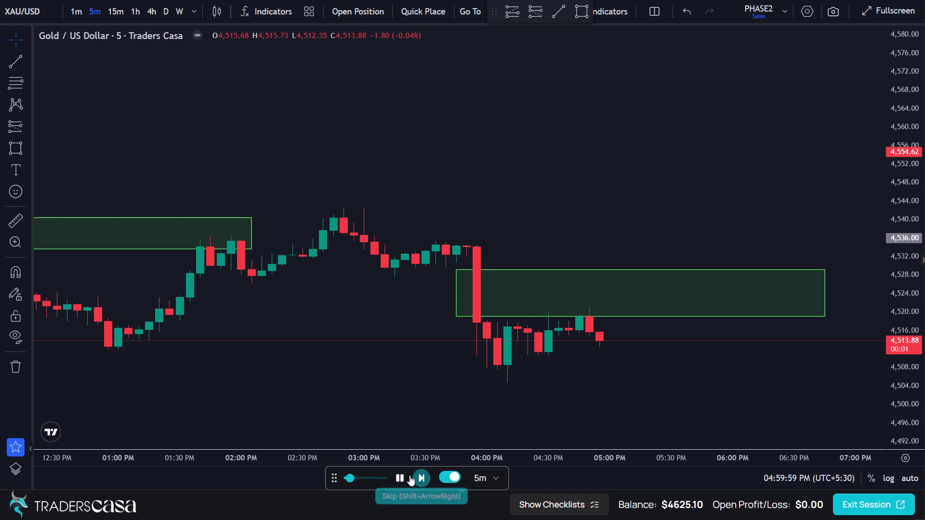
{"action": "left_click", "coordinate": [403, 476]}
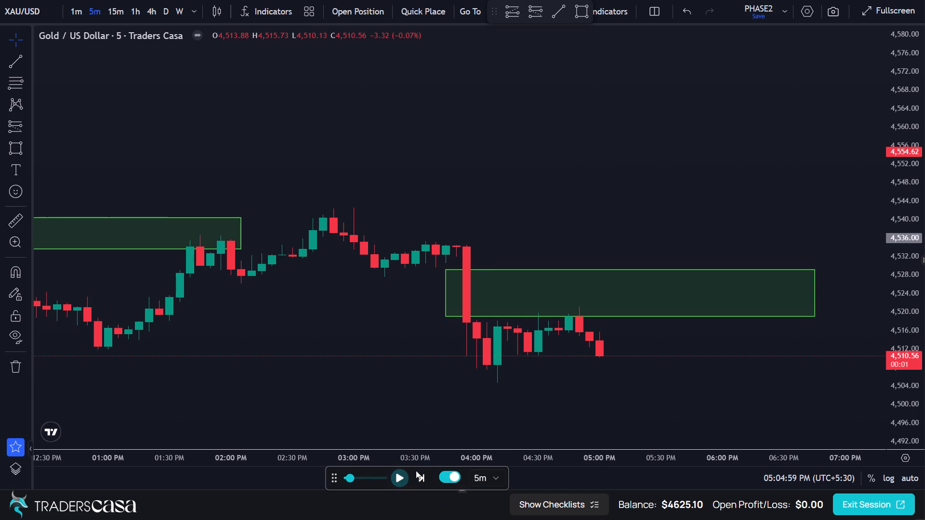
{"action": "triple_click", "coordinate": [425, 475]}
{"action": "triple_click", "coordinate": [425, 475]}
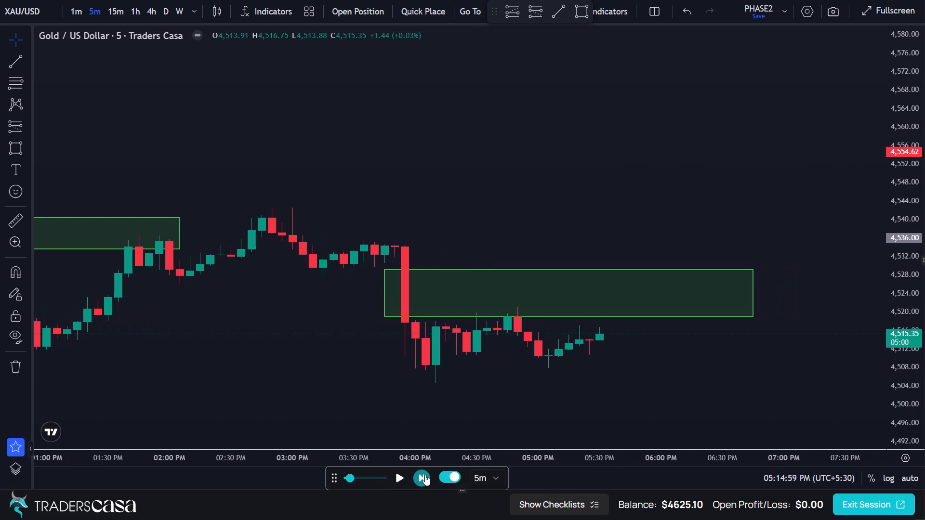
{"action": "triple_click", "coordinate": [425, 475]}
{"action": "triple_click", "coordinate": [425, 475]}
{"action": "triple_click", "coordinate": [425, 475]}
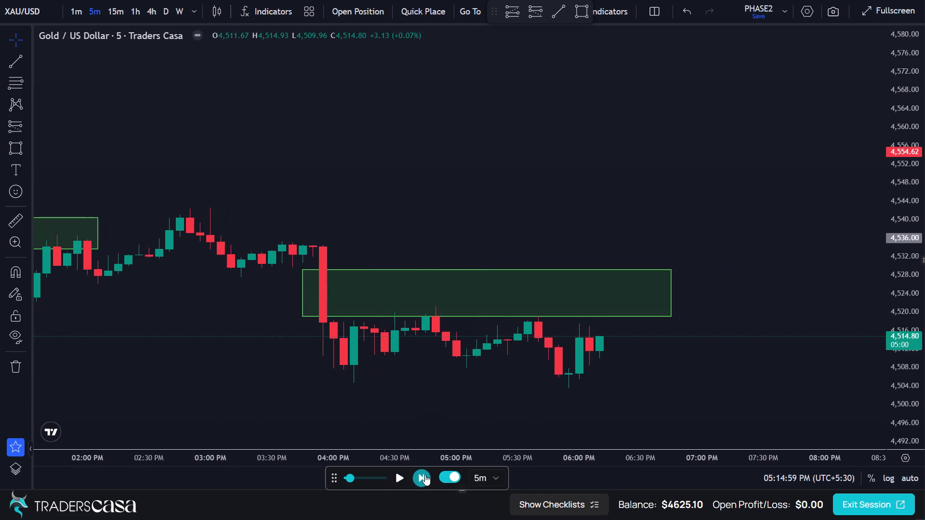
{"action": "triple_click", "coordinate": [425, 475]}
{"action": "triple_click", "coordinate": [425, 475]}
{"action": "triple_click", "coordinate": [425, 475]}
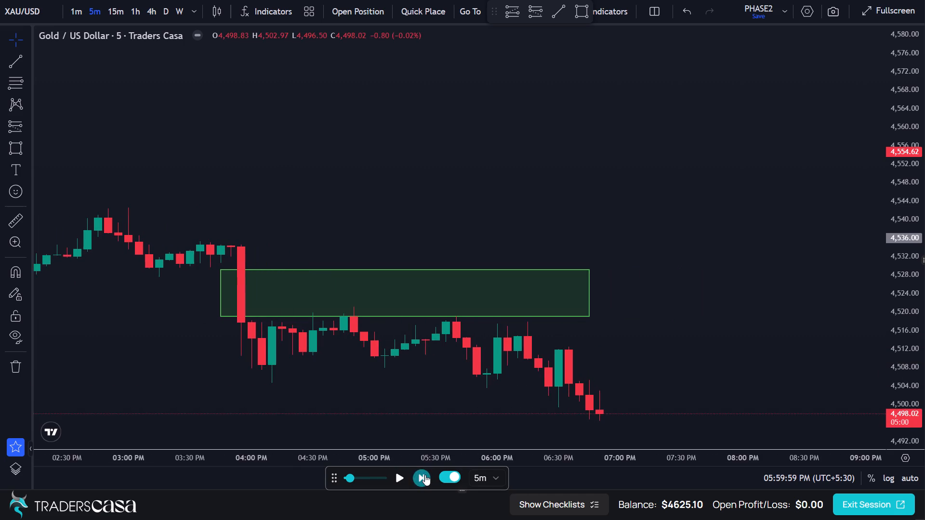
{"action": "triple_click", "coordinate": [425, 475]}
{"action": "left_click", "coordinate": [425, 475]}
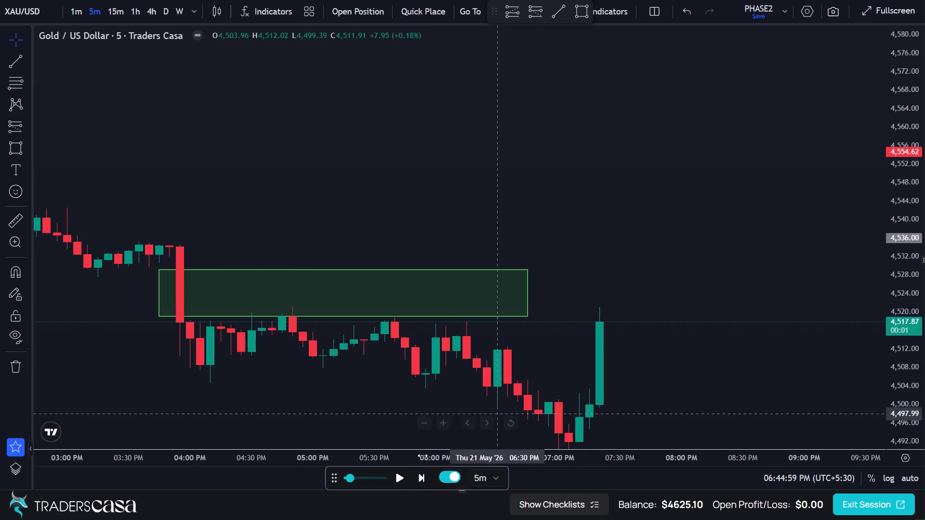
{"action": "left_click", "coordinate": [423, 479]}
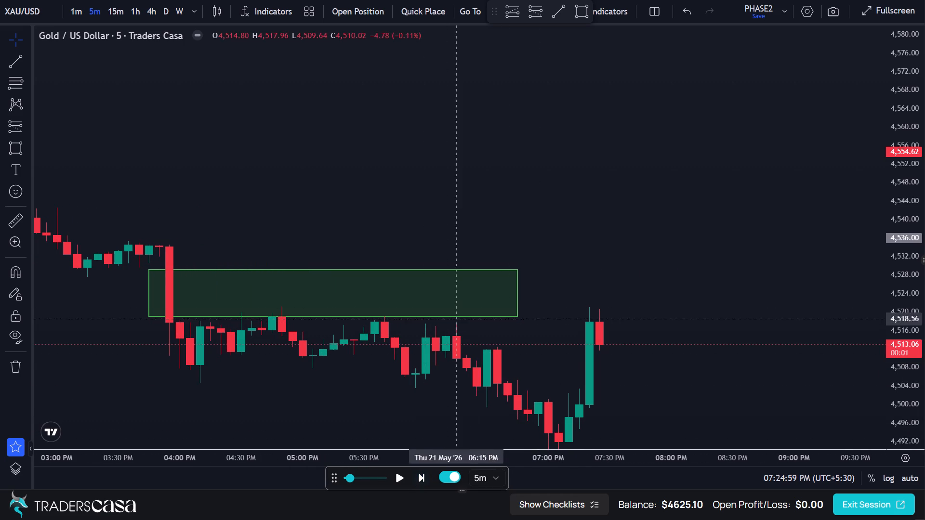
Extend the end of the rectangle zone between 4529.10 and 4519.08 to about 08:00 PM.
{"action": "left_click_drag", "start_coordinate": [520, 294], "coordinate": [647, 299]}
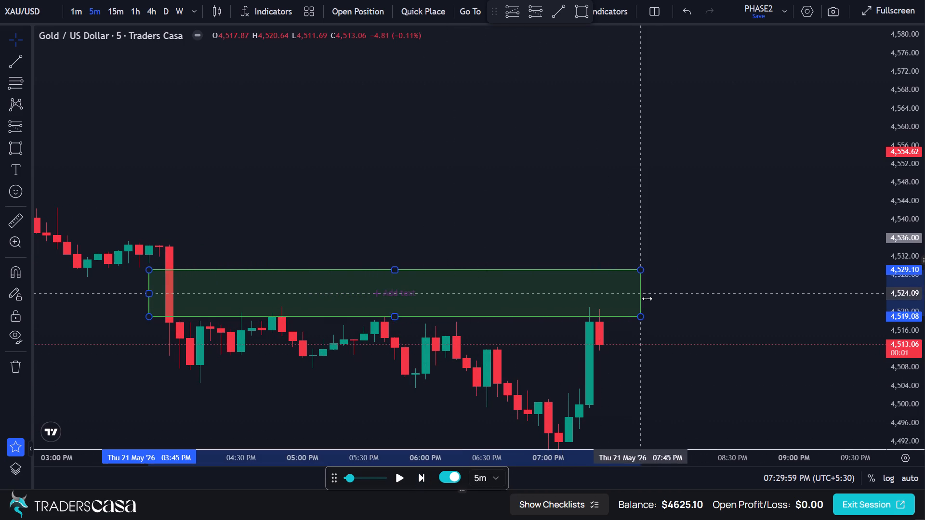
{"action": "left_click_drag", "start_coordinate": [647, 299], "coordinate": [675, 301]}
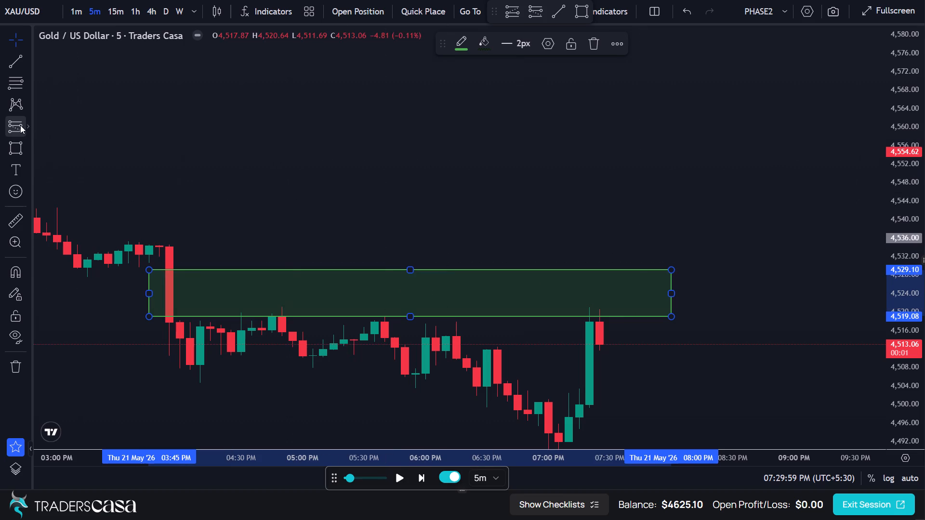
Draw a short position at the 07:25 PM candle with entry 4512.83, stop 4524.28 and target 4491.61.
{"action": "left_click", "coordinate": [20, 125]}
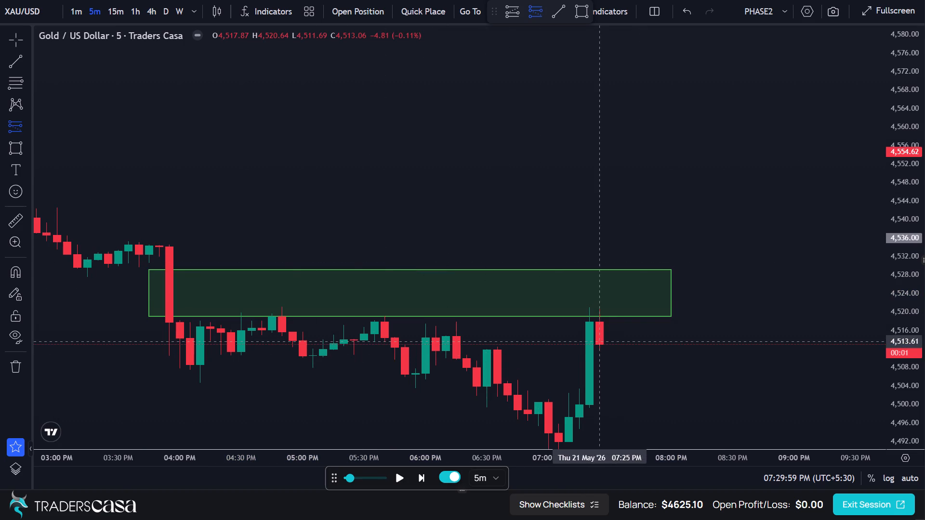
{"action": "left_click", "coordinate": [602, 345]}
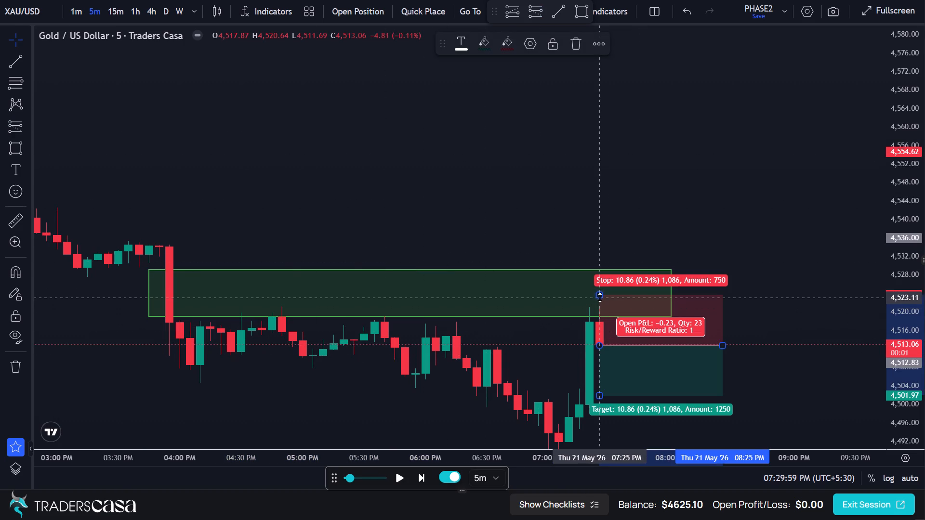
{"action": "left_click_drag", "start_coordinate": [600, 298], "coordinate": [602, 285]}
{"action": "left_click_drag", "start_coordinate": [600, 392], "coordinate": [600, 394]}
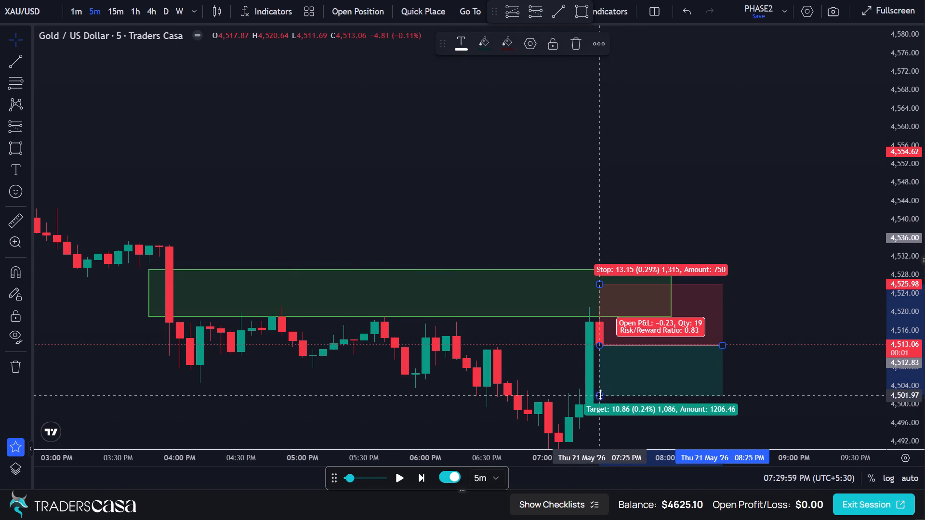
{"action": "left_click_drag", "start_coordinate": [600, 394], "coordinate": [600, 443]}
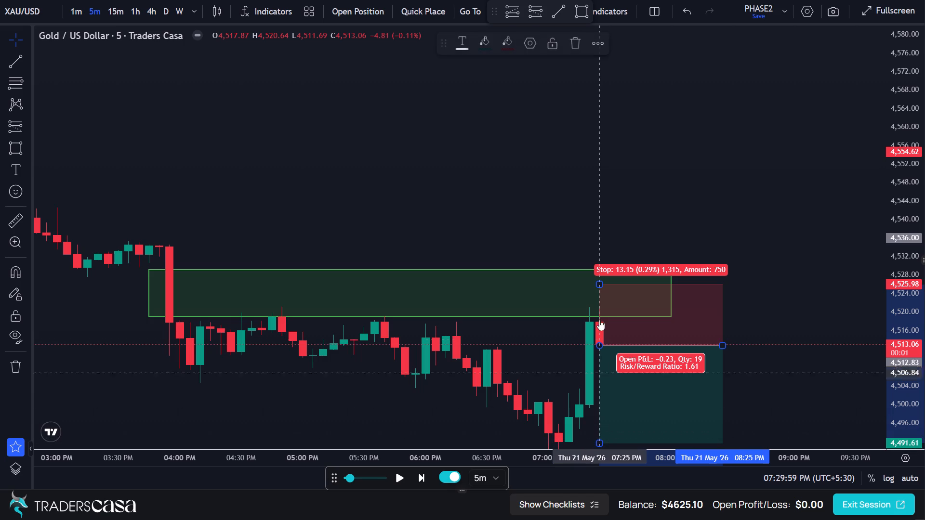
{"action": "left_click_drag", "start_coordinate": [601, 284], "coordinate": [602, 289]}
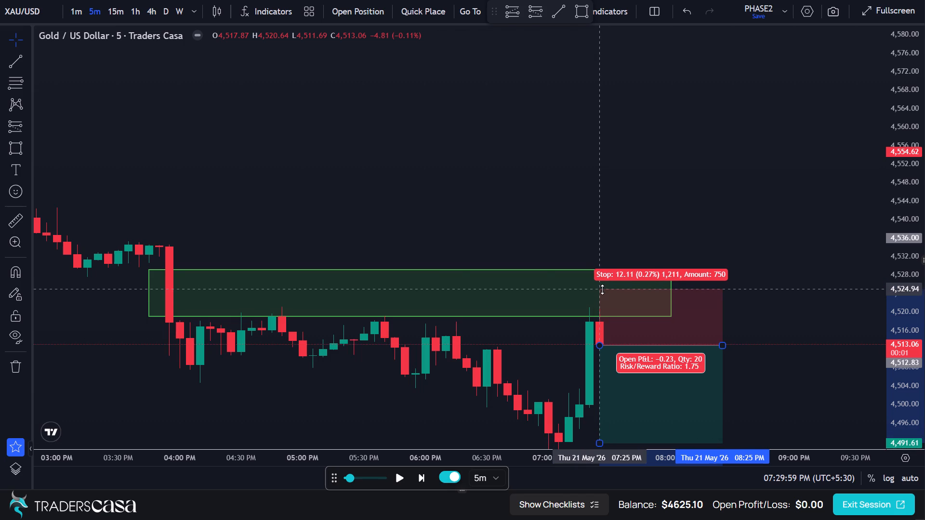
{"action": "left_click_drag", "start_coordinate": [602, 289], "coordinate": [602, 292]}
{"action": "left_click", "coordinate": [666, 219]}
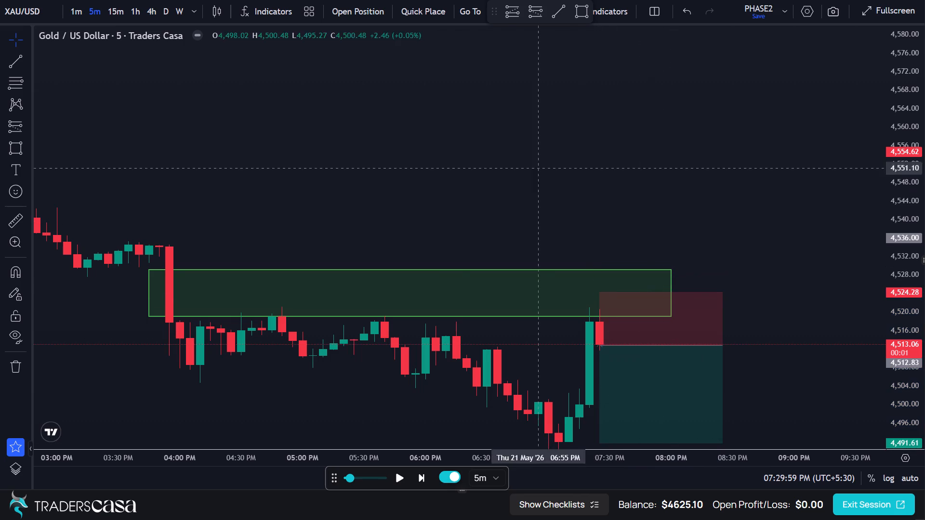
Nudge the drawn short position and place its sell stop order at entry 4512.7, take profit 4491.48, stop loss 4524.15, with 1% risk.
{"action": "left_click", "coordinate": [383, 7]}
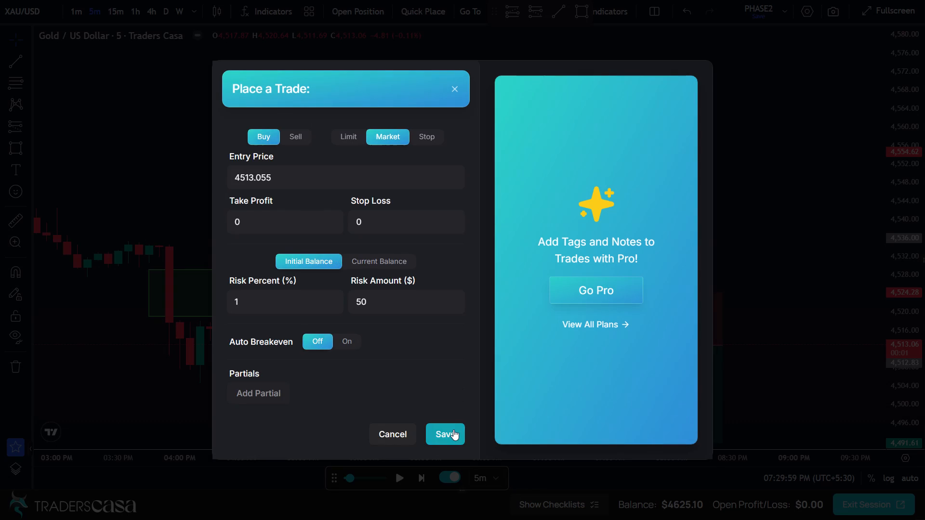
{"action": "left_click", "coordinate": [453, 429]}
{"action": "left_click", "coordinate": [710, 343]}
{"action": "left_click", "coordinate": [732, 340]}
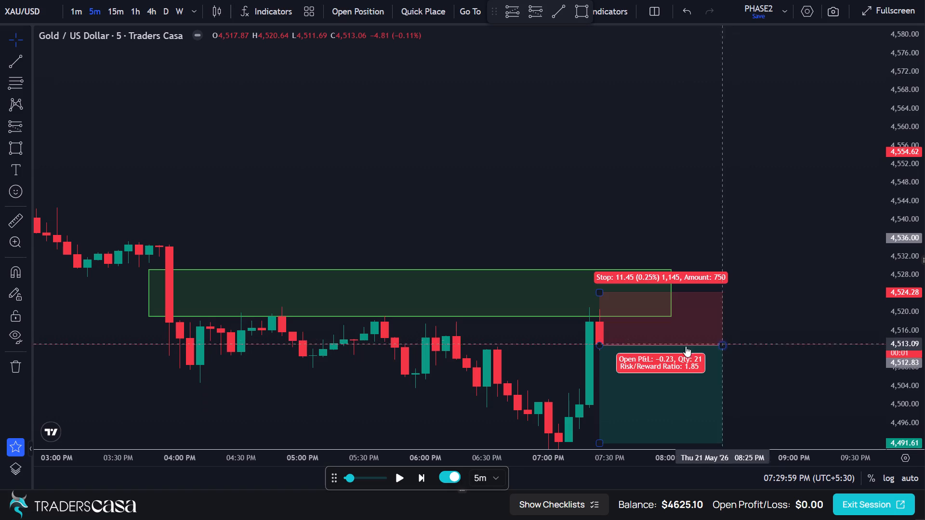
{"action": "left_click_drag", "start_coordinate": [669, 378], "coordinate": [673, 377]}
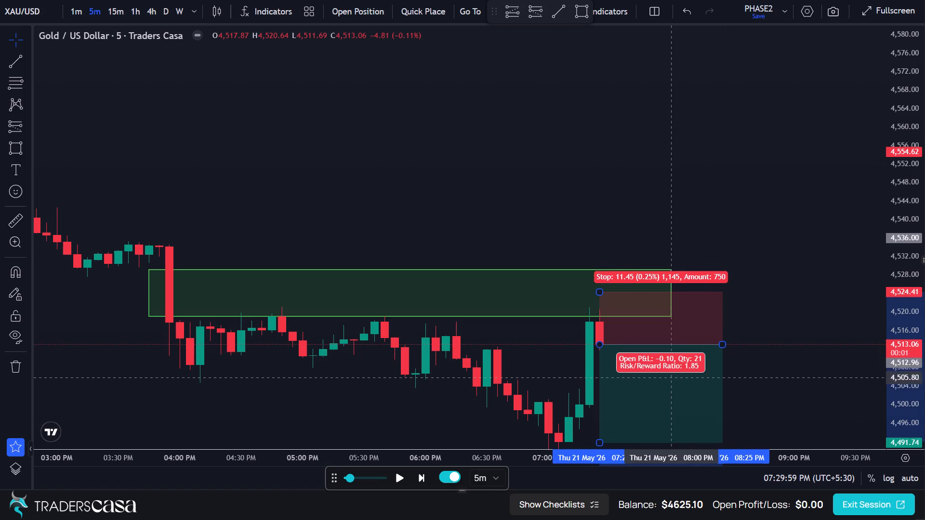
{"action": "left_click_drag", "start_coordinate": [673, 377], "coordinate": [674, 379]}
{"action": "left_click", "coordinate": [364, 13]}
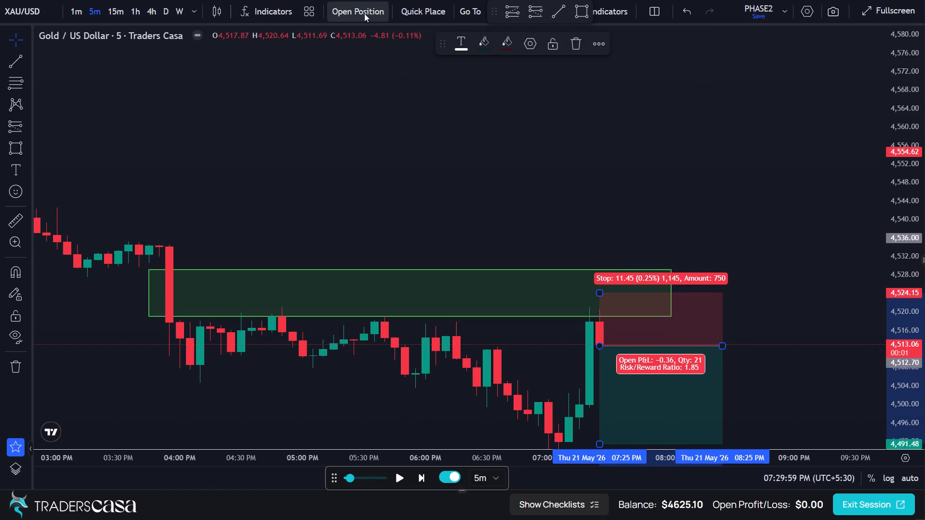
{"action": "left_click_drag", "start_coordinate": [460, 451], "coordinate": [458, 444]}
{"action": "left_click", "coordinate": [456, 437]}
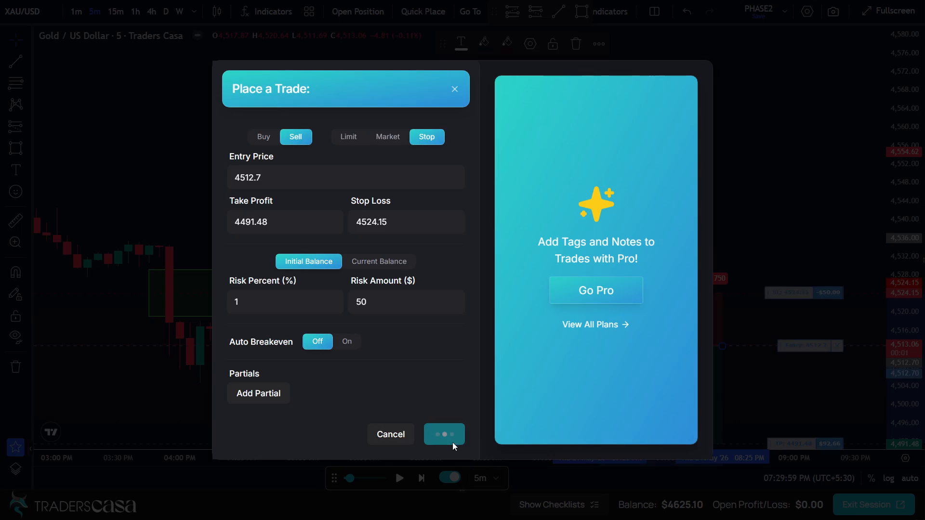
Step the replay forward in 5-minute candles to 10:54:59 PM, until the short trade closes.
{"action": "left_click", "coordinate": [424, 479]}
{"action": "left_click", "coordinate": [424, 479]}
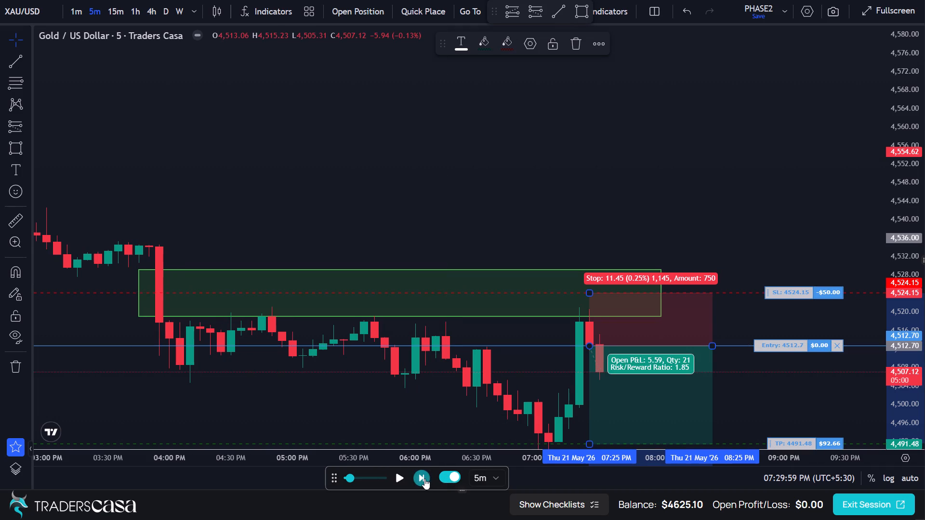
{"action": "left_click", "coordinate": [424, 479]}
{"action": "triple_click", "coordinate": [424, 479]}
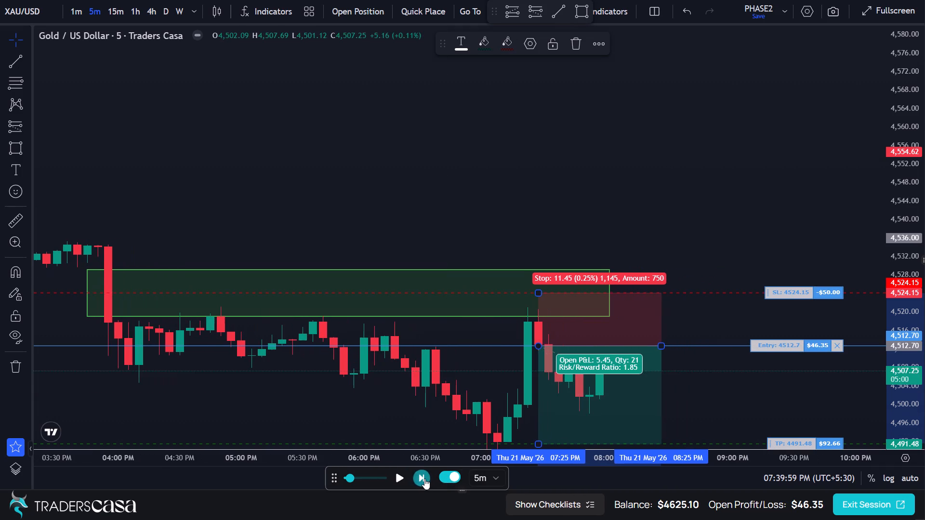
{"action": "triple_click", "coordinate": [424, 479]}
{"action": "triple_click", "coordinate": [424, 479]}
{"action": "triple_click", "coordinate": [424, 479]}
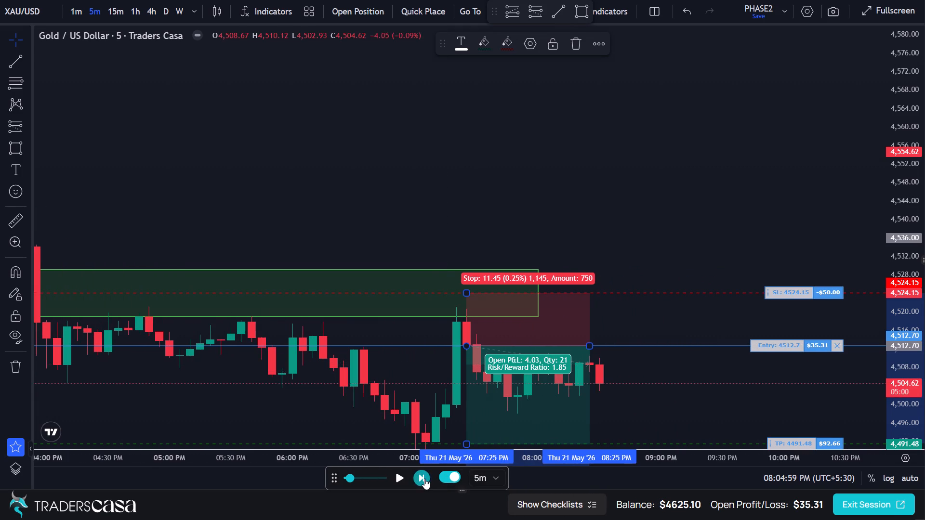
{"action": "triple_click", "coordinate": [424, 479]}
{"action": "triple_click", "coordinate": [424, 479]}
{"action": "triple_click", "coordinate": [424, 479]}
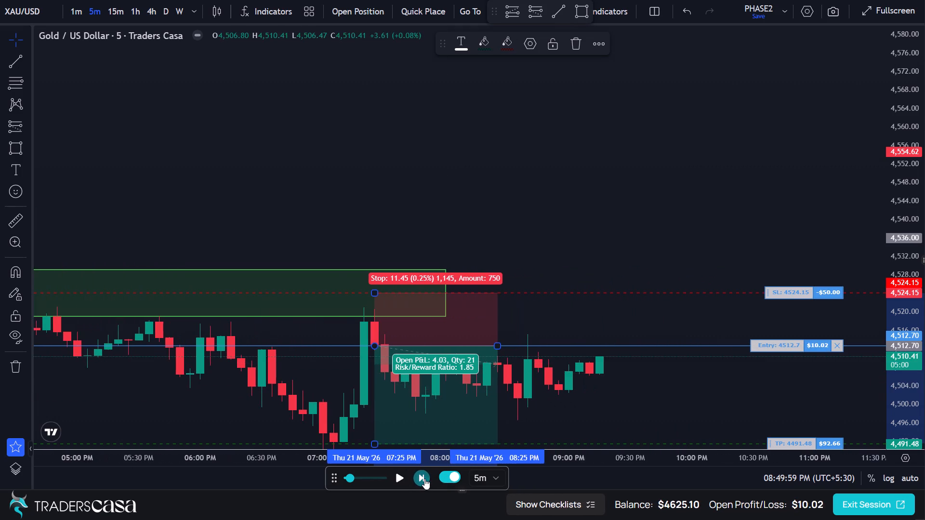
{"action": "triple_click", "coordinate": [424, 479]}
{"action": "triple_click", "coordinate": [424, 479]}
{"action": "triple_click", "coordinate": [424, 479]}
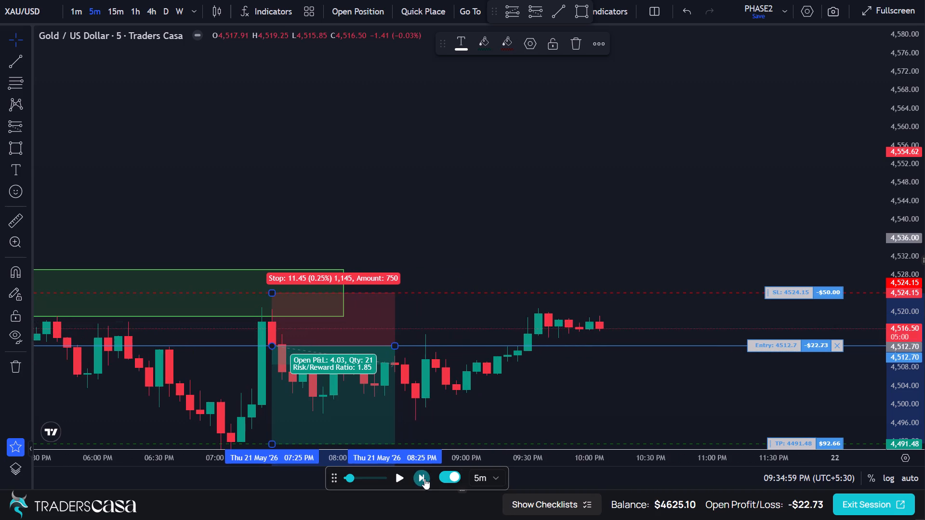
{"action": "left_click", "coordinate": [424, 479]}
{"action": "triple_click", "coordinate": [424, 479]}
{"action": "triple_click", "coordinate": [424, 481]}
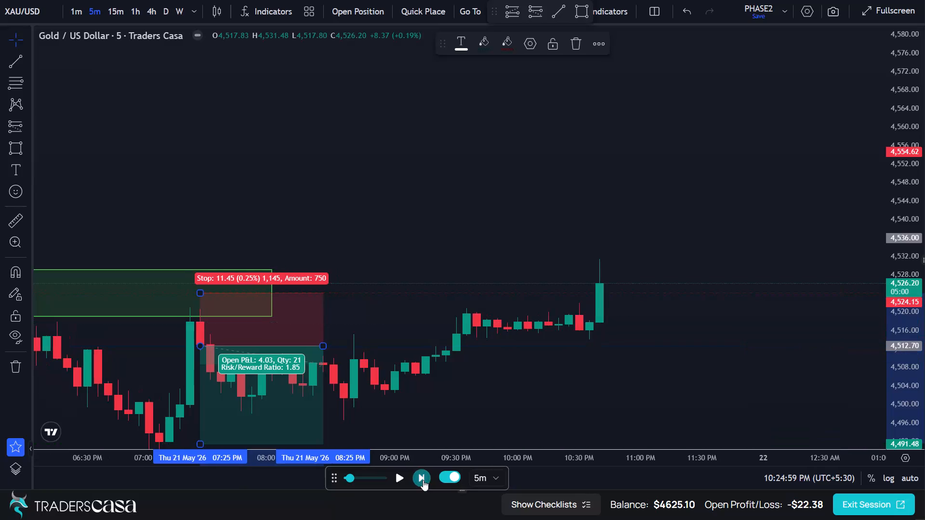
{"action": "left_click", "coordinate": [423, 480]}
Delete the short position drawing from the chart.
{"action": "left_click", "coordinate": [230, 312]}
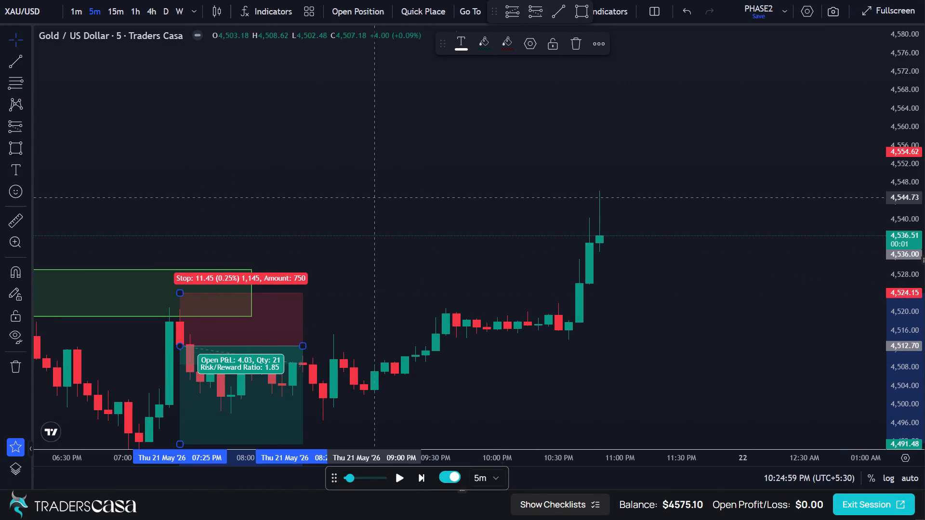
{"action": "left_click", "coordinate": [580, 49]}
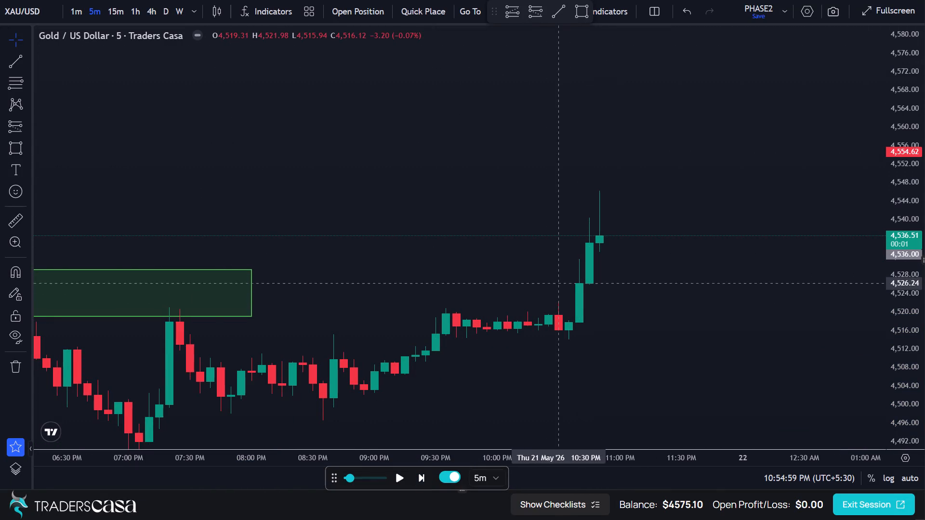
Switch to the 15-minute chart and delete the rectangle zone between about 4540 and 4534.
{"action": "scroll", "coordinate": [548, 292], "scroll_direction": "down", "scroll_amount": 10}
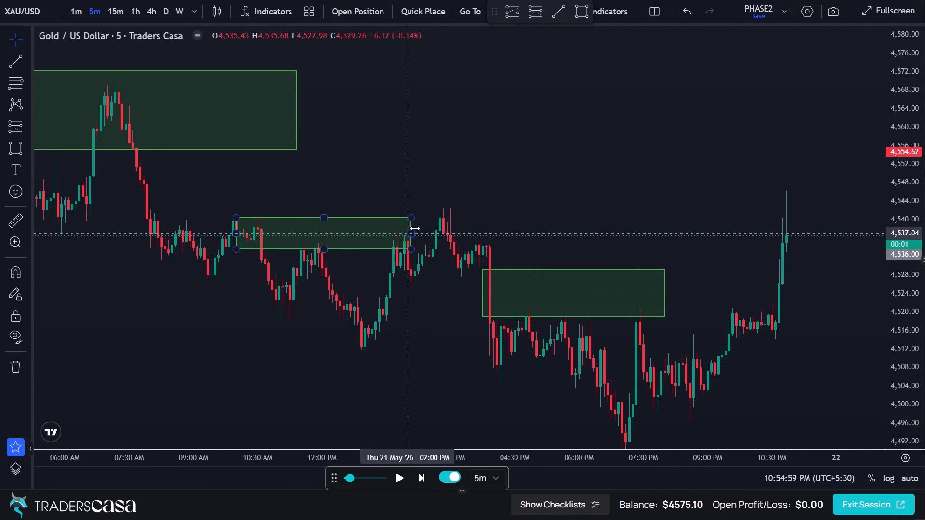
{"action": "left_click", "coordinate": [114, 12]}
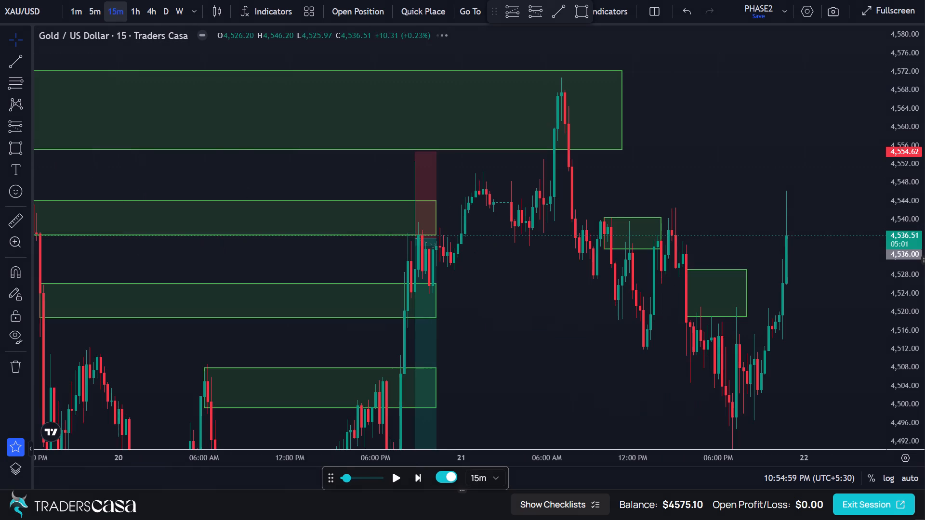
{"action": "left_click_drag", "start_coordinate": [560, 242], "coordinate": [439, 248]}
{"action": "scroll", "coordinate": [467, 230], "scroll_direction": "up", "scroll_amount": 5}
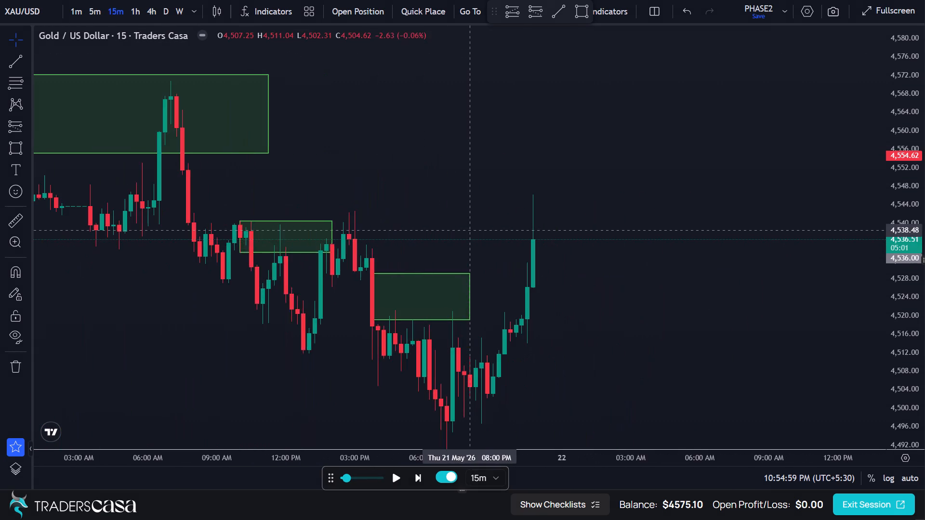
{"action": "scroll", "coordinate": [467, 230], "scroll_direction": "up", "scroll_amount": 2}
{"action": "left_click_drag", "start_coordinate": [377, 215], "coordinate": [472, 221]}
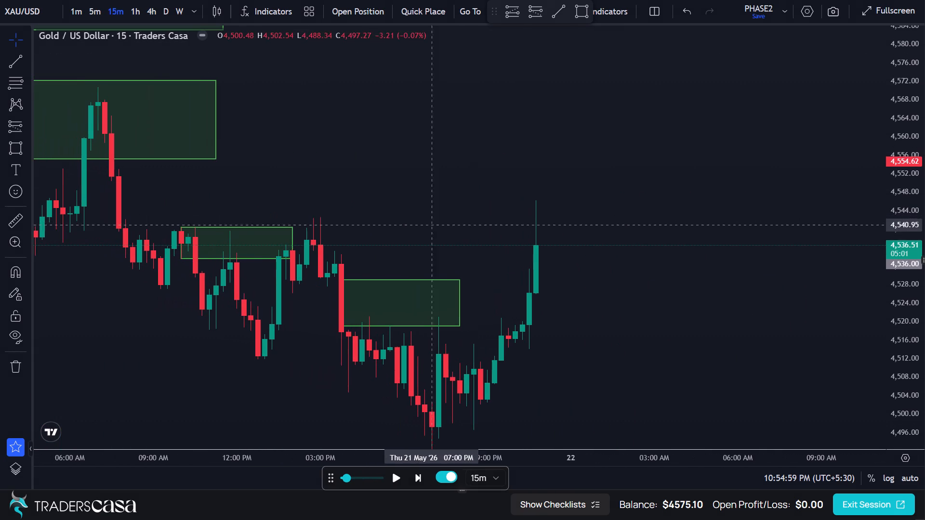
{"action": "left_click", "coordinate": [294, 245]}
{"action": "left_click", "coordinate": [590, 49]}
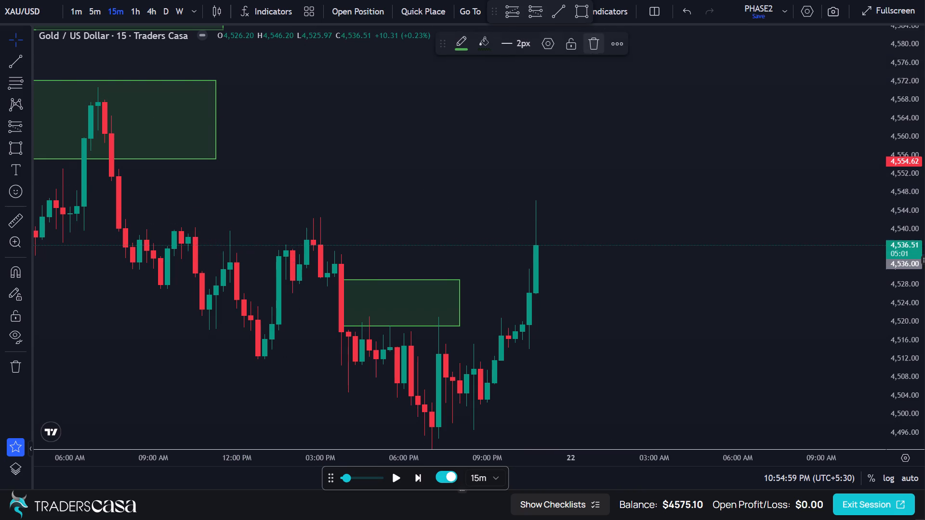
Draw a near-horizontal trend line from the 03:30 PM candle high at 4535.22 to 11:00 PM at 4535.35.
{"action": "left_click", "coordinate": [22, 64]}
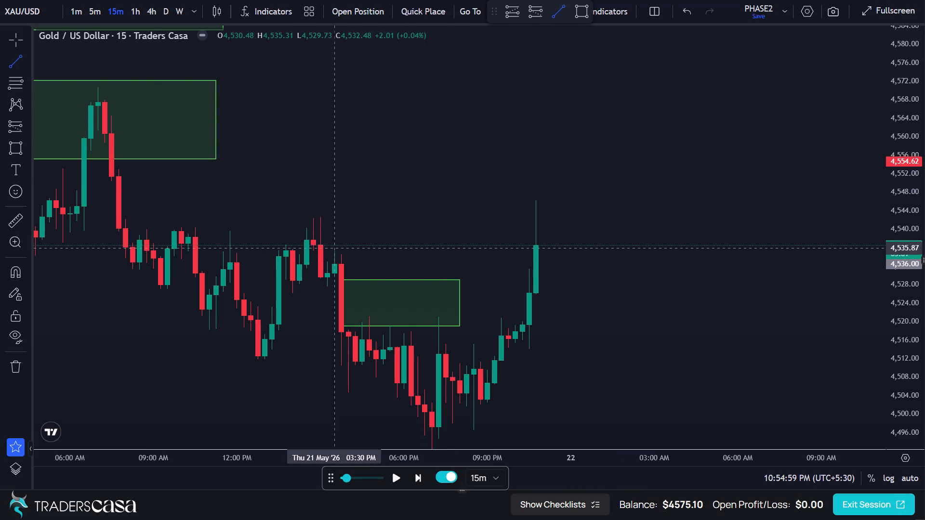
{"action": "left_click", "coordinate": [334, 251]}
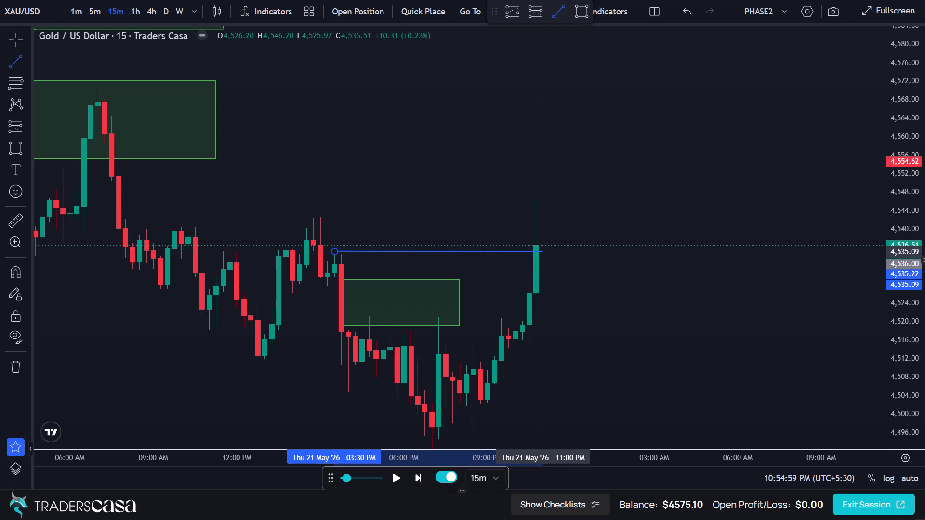
{"action": "left_click", "coordinate": [542, 251]}
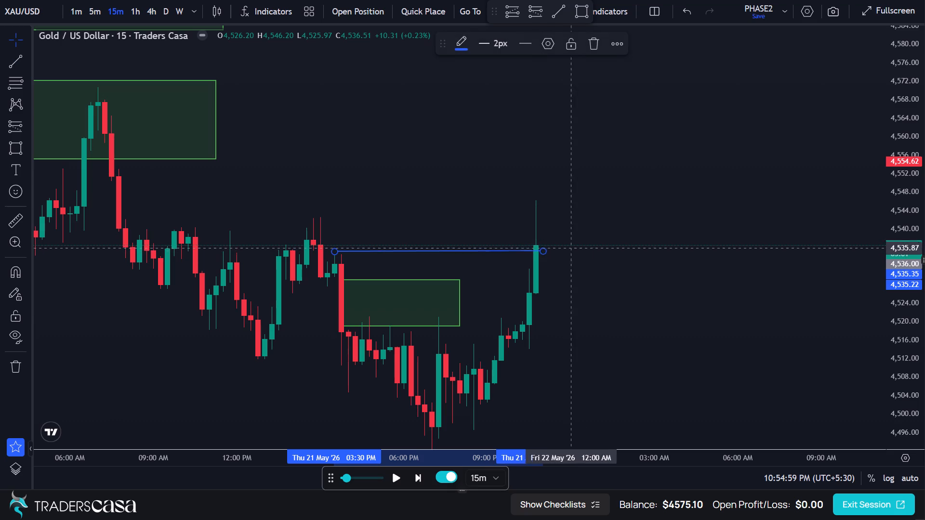
{"action": "left_click", "coordinate": [586, 246]}
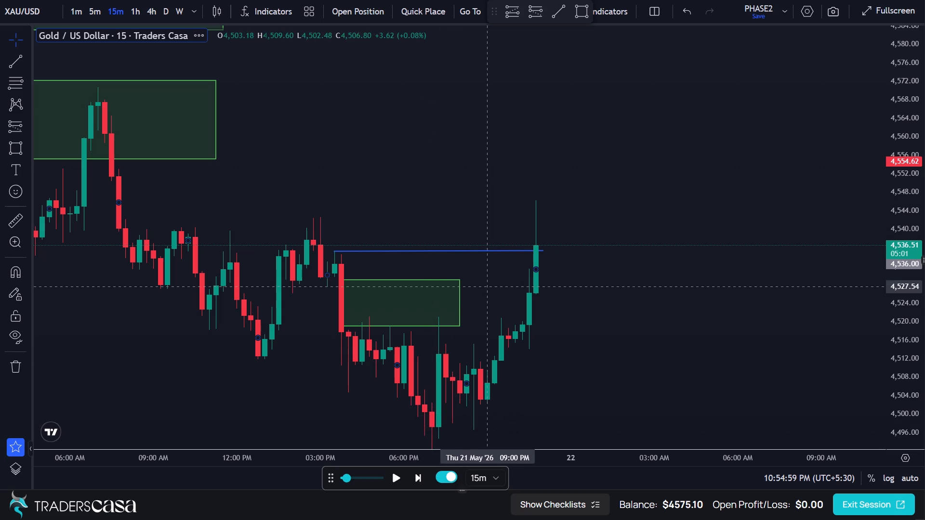
Step the replay forward in 15-minute candles to 11:14:59 PM.
{"action": "left_click", "coordinate": [418, 482]}
{"action": "left_click", "coordinate": [418, 481]}
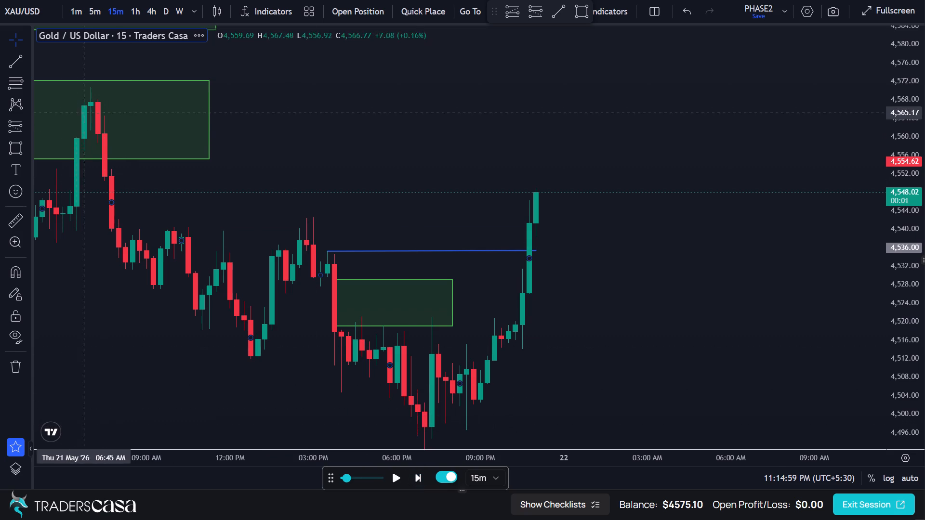
Shorten the rectangle zone between 4572.16 and 4555.18 so it ends at 06:00 AM on 21 May.
{"action": "left_click_drag", "start_coordinate": [210, 118], "coordinate": [132, 124]}
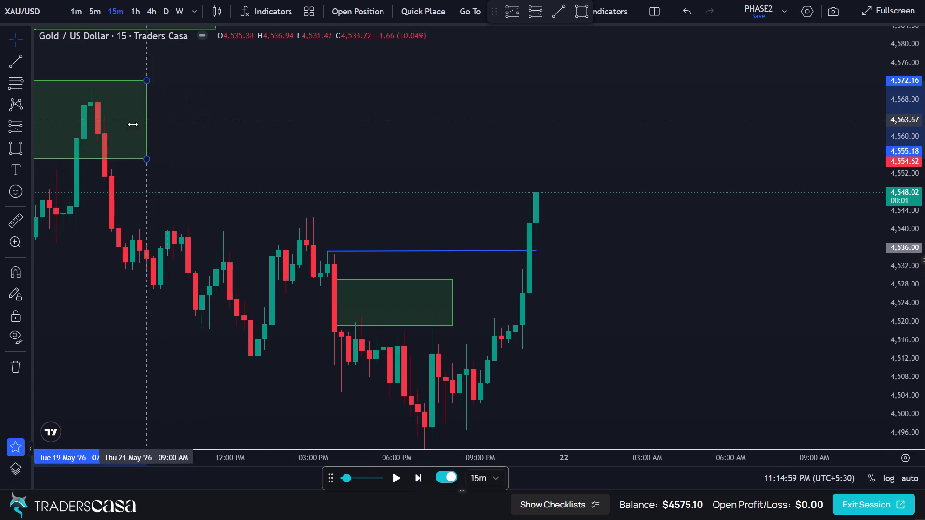
{"action": "left_click_drag", "start_coordinate": [132, 124], "coordinate": [62, 138]}
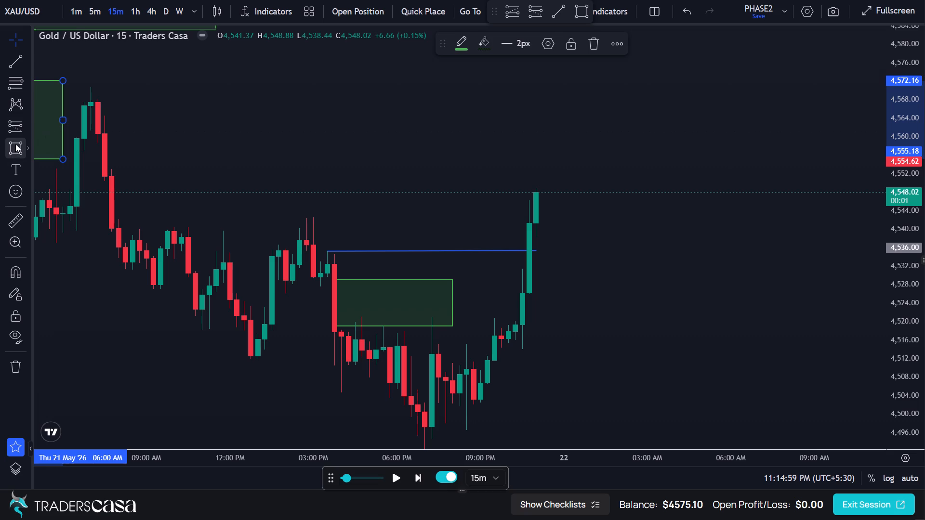
Draw a rectangle zone between 4570.50 and 4561.00 from the 07:00 AM candle on 21 May, extended to about 02:00 AM on 22 May.
{"action": "left_click", "coordinate": [15, 144]}
{"action": "left_click", "coordinate": [88, 88]}
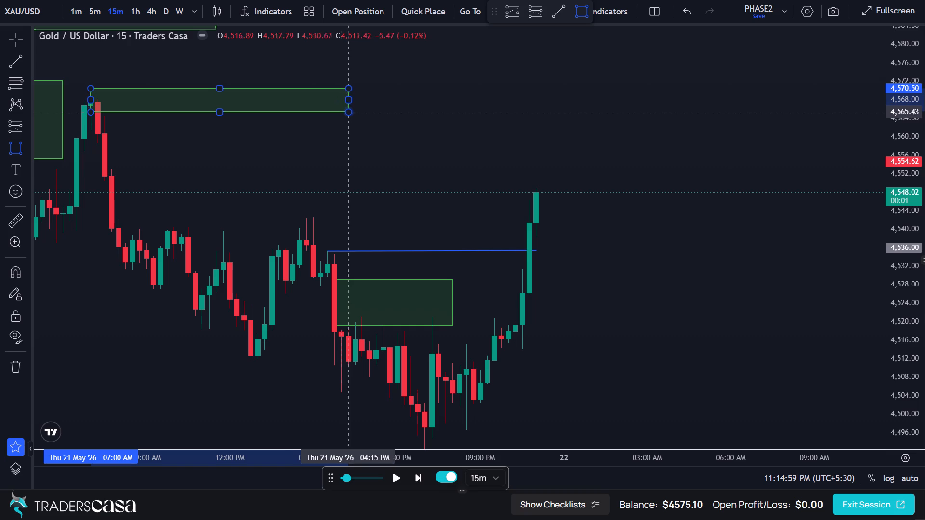
{"action": "left_click", "coordinate": [555, 132]}
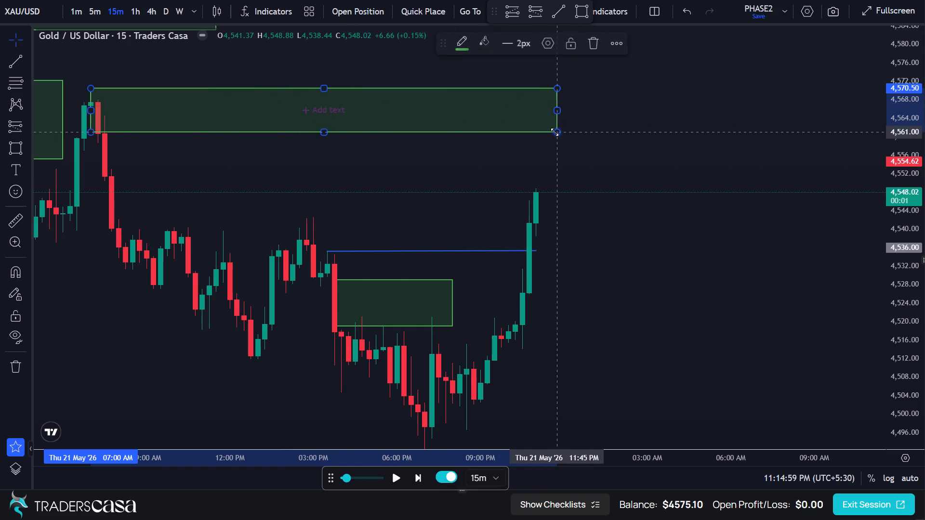
{"action": "left_click", "coordinate": [559, 173]}
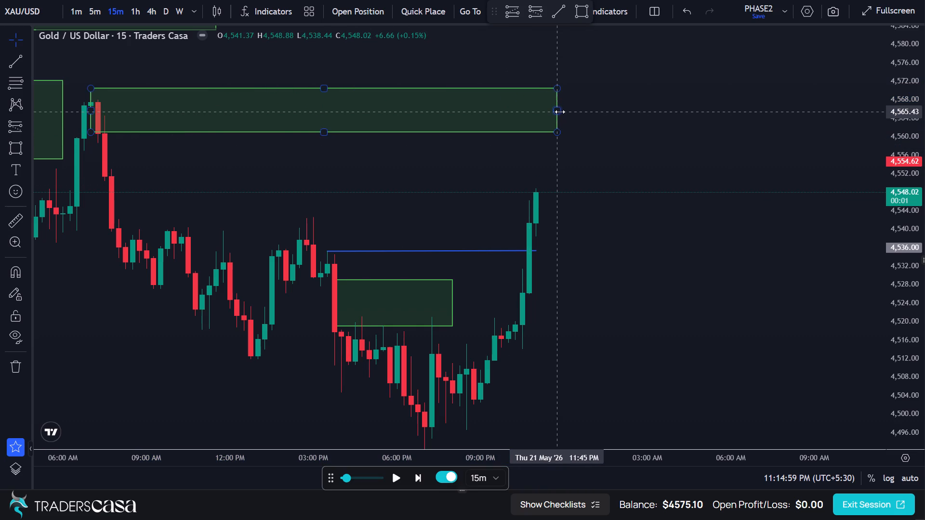
{"action": "left_click_drag", "start_coordinate": [560, 112], "coordinate": [618, 109]}
{"action": "left_click", "coordinate": [592, 206]}
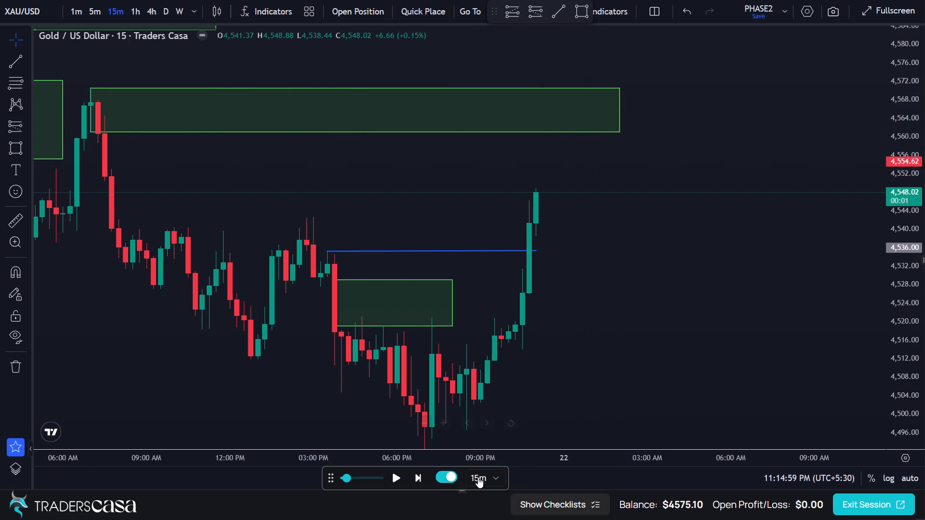
Step the replay forward in 15-minute candles to 03:44:59 AM on 22 May.
{"action": "triple_click", "coordinate": [410, 482]}
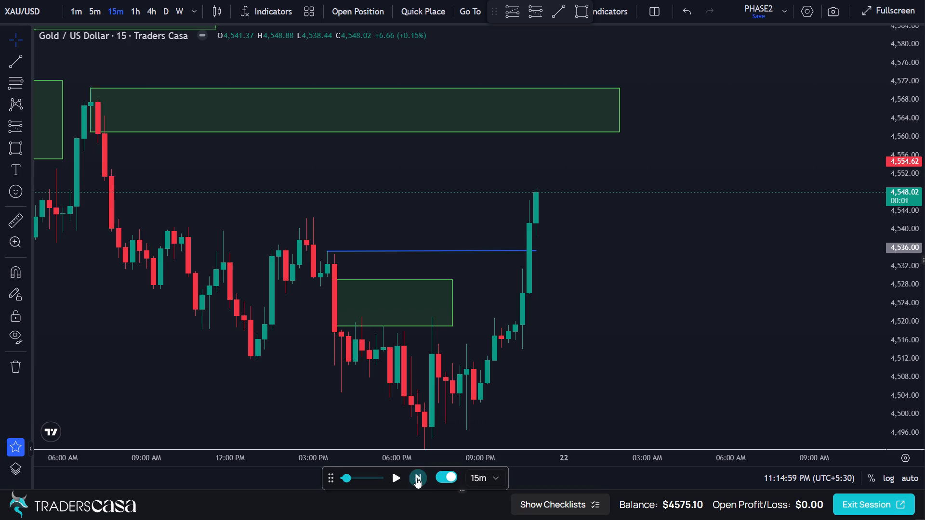
{"action": "left_click", "coordinate": [417, 477]}
{"action": "left_click", "coordinate": [417, 477]}
{"action": "triple_click", "coordinate": [417, 477]}
{"action": "triple_click", "coordinate": [417, 477]}
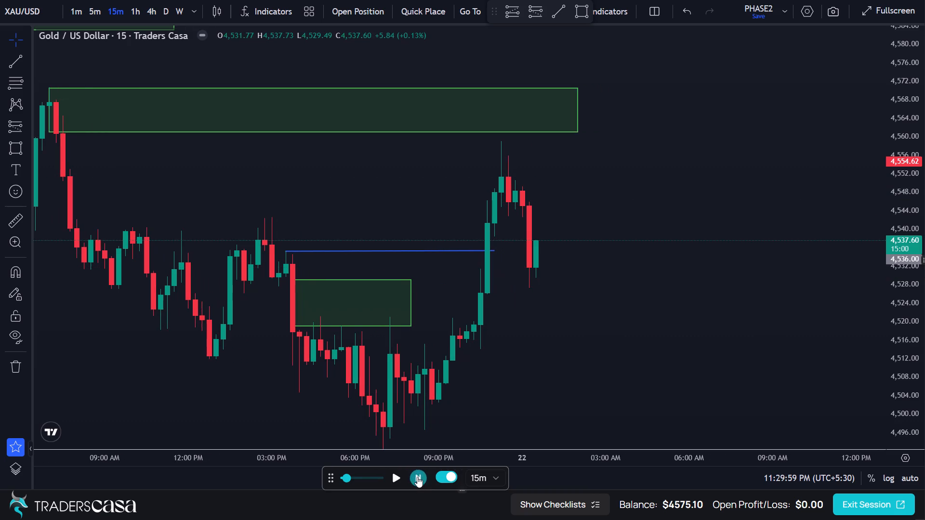
{"action": "triple_click", "coordinate": [417, 477]}
{"action": "triple_click", "coordinate": [418, 477]}
{"action": "double_click", "coordinate": [418, 478]}
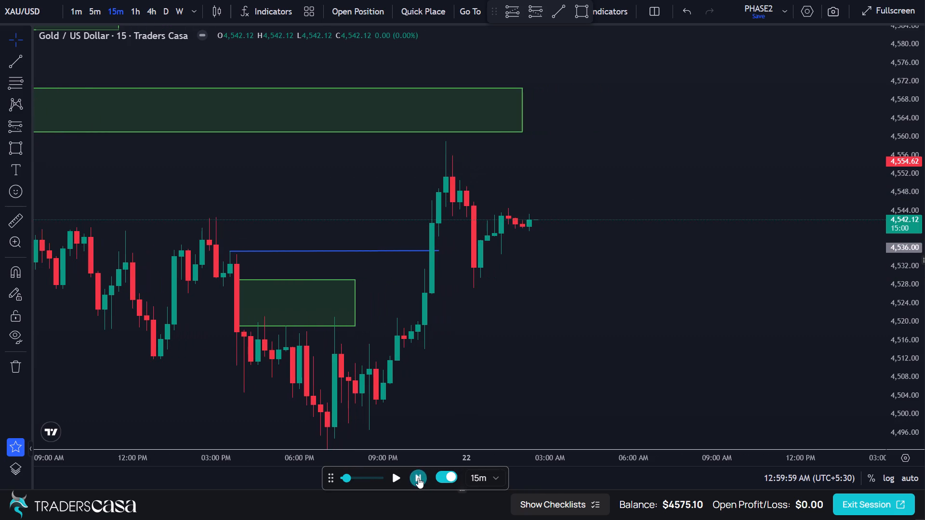
{"action": "double_click", "coordinate": [418, 478]}
Examine the 15-minute price structure around the 4570.50–4561.00 zone and the trend line near 4535.
{"action": "left_click_drag", "start_coordinate": [444, 329], "coordinate": [779, 298]}
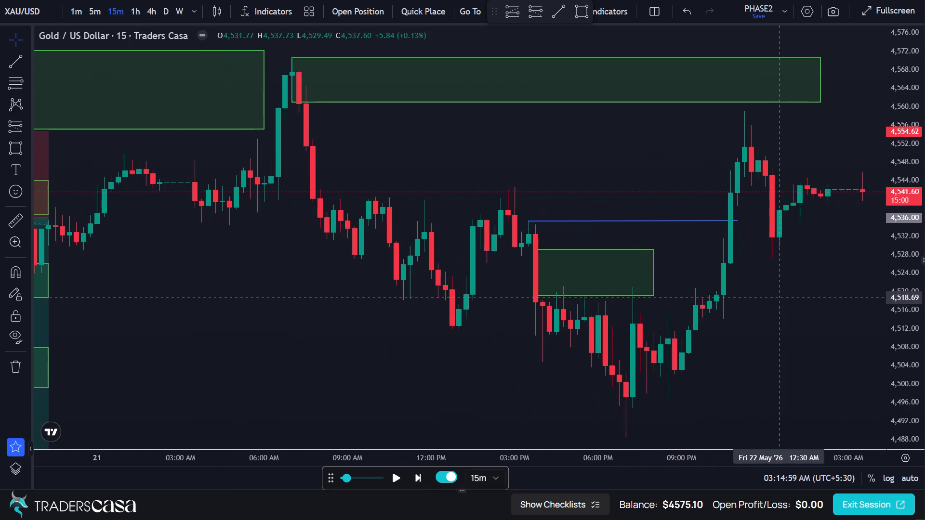
{"action": "scroll", "coordinate": [571, 195], "scroll_direction": "down", "scroll_amount": 3}
{"action": "left_click_drag", "start_coordinate": [639, 179], "coordinate": [425, 179]}
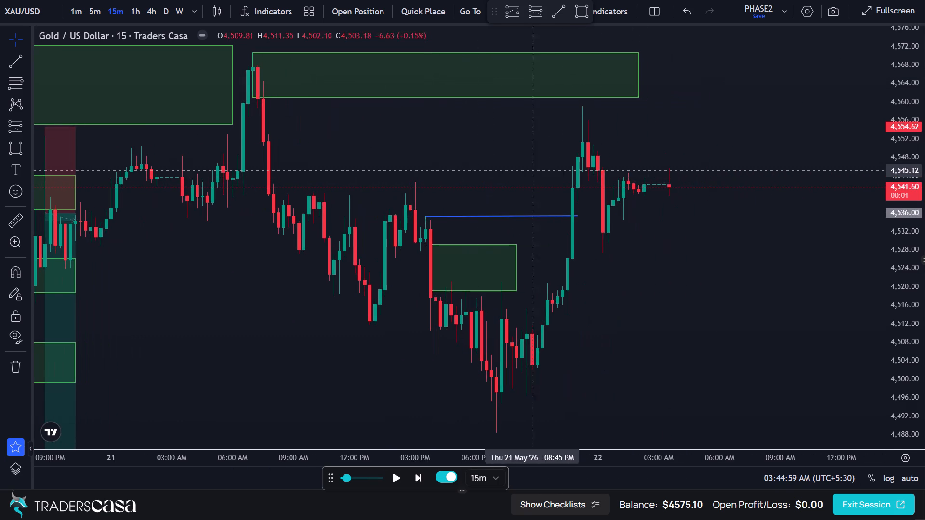
{"action": "scroll", "coordinate": [595, 175], "scroll_direction": "up", "scroll_amount": 4}
{"action": "left_click_drag", "start_coordinate": [553, 222], "coordinate": [523, 308]}
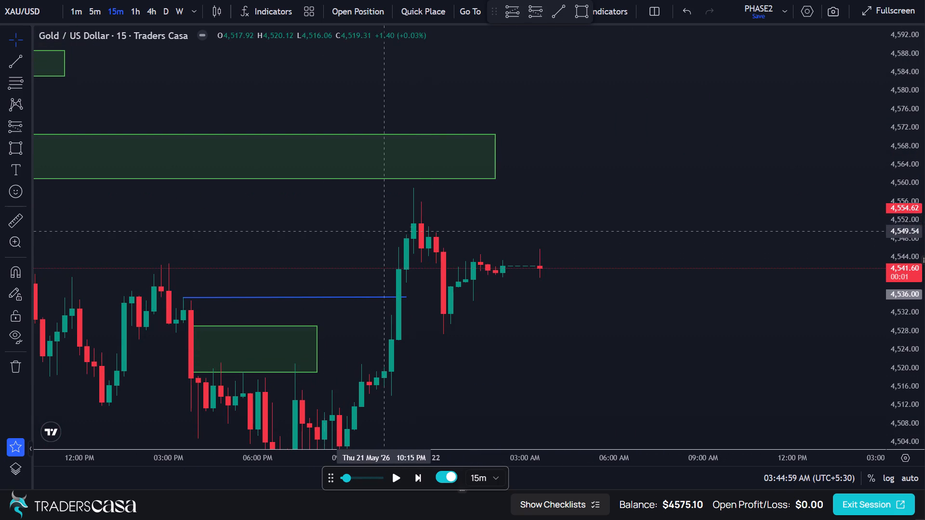
Draw a rectangle zone between 4551.36 and about 4544 from 11:45 PM on 21 May to about 05:15 AM on 22 May.
{"action": "left_click", "coordinate": [4, 148]}
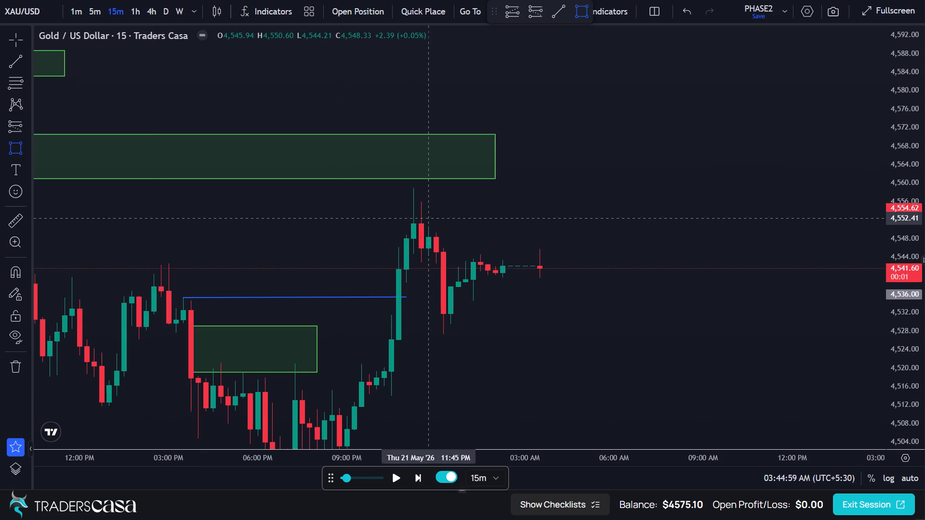
{"action": "left_click", "coordinate": [430, 223]}
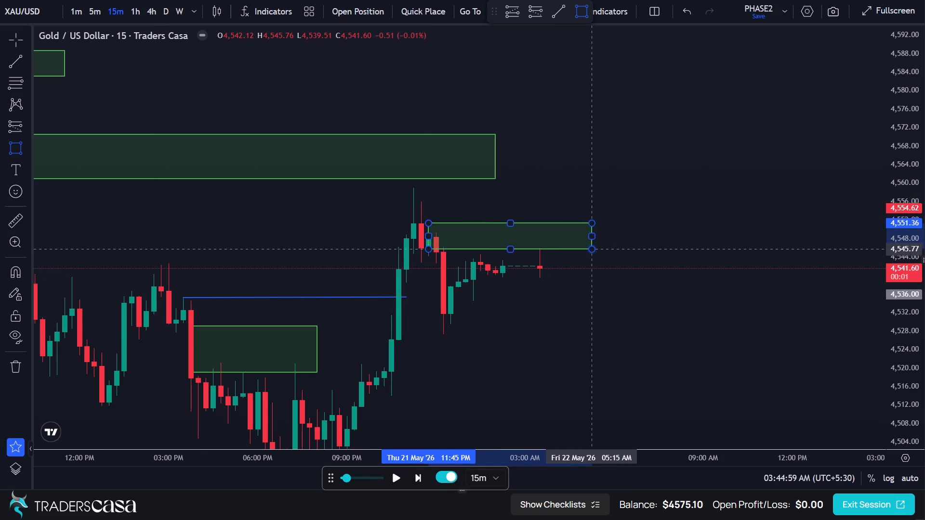
{"action": "left_click", "coordinate": [593, 255]}
{"action": "left_click", "coordinate": [630, 255]}
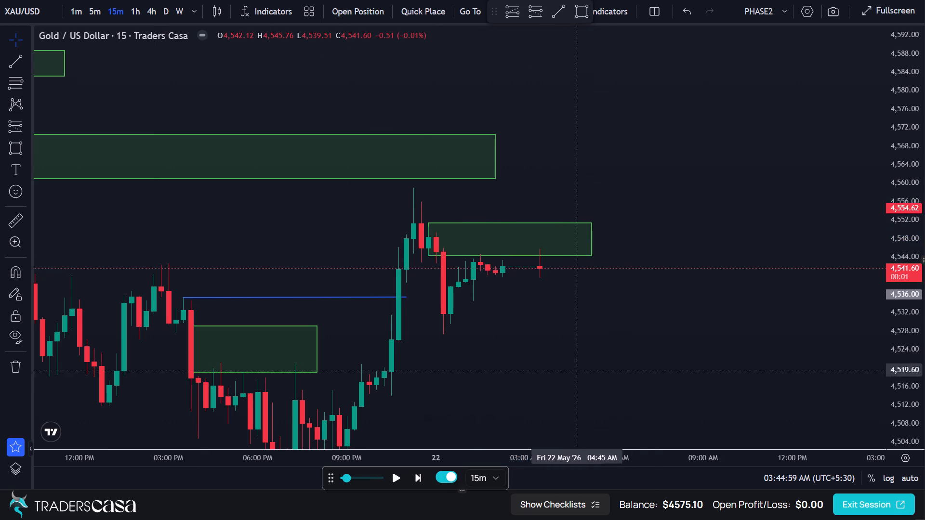
Step the replay forward in 15-minute candles to 05:14:59 AM on 22 May.
{"action": "left_click", "coordinate": [410, 479]}
{"action": "left_click", "coordinate": [410, 479]}
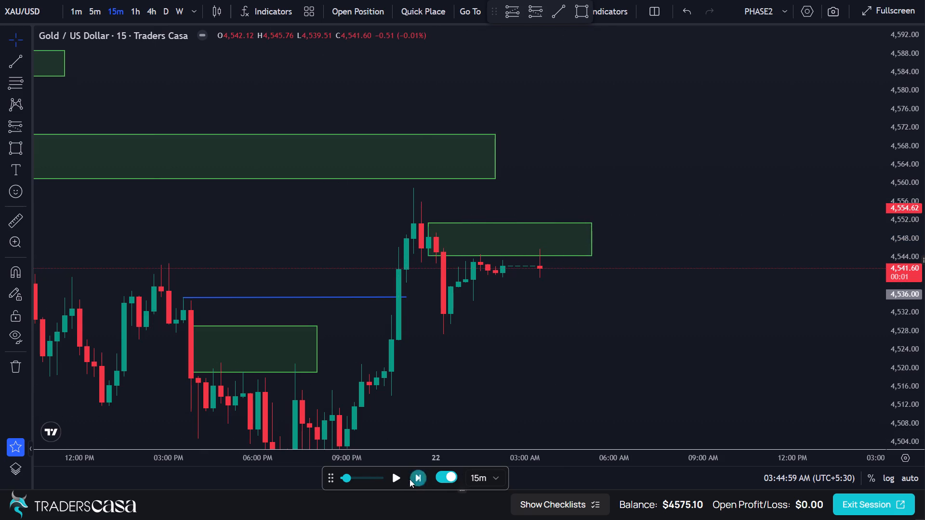
{"action": "left_click", "coordinate": [413, 477]}
{"action": "left_click", "coordinate": [413, 477]}
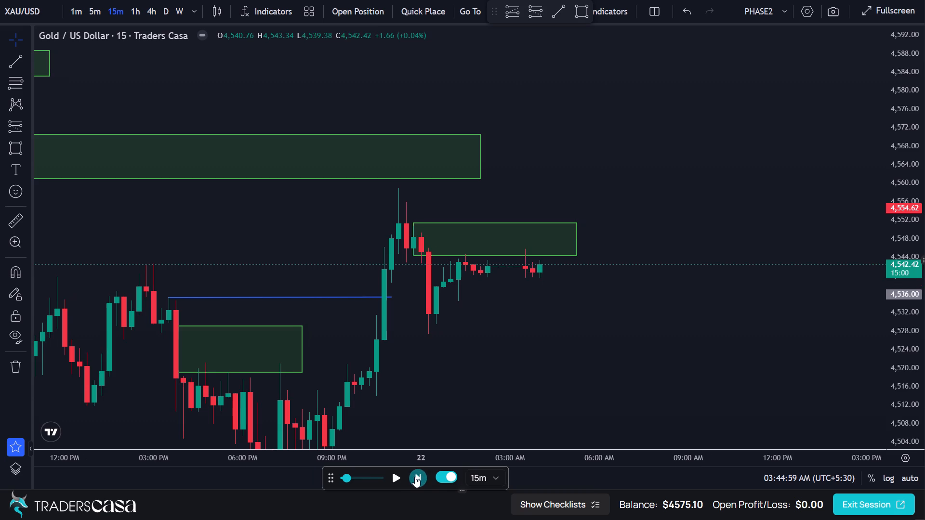
{"action": "left_click", "coordinate": [415, 477]}
{"action": "triple_click", "coordinate": [415, 477]}
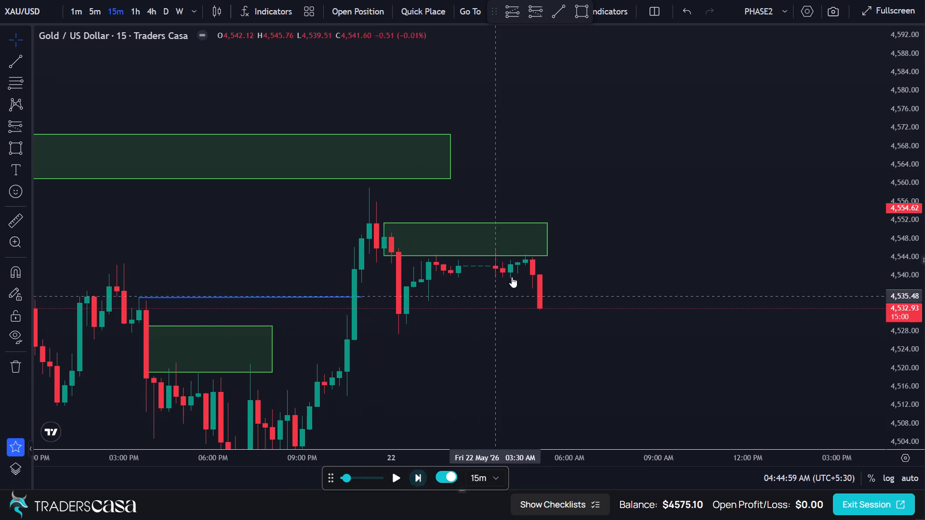
Draw a short position at the 04:45 AM candle on 22 May with entry 4539.78, stop 4551.36 and target 4516.60.
{"action": "scroll", "coordinate": [512, 277], "scroll_direction": "up", "scroll_amount": 3}
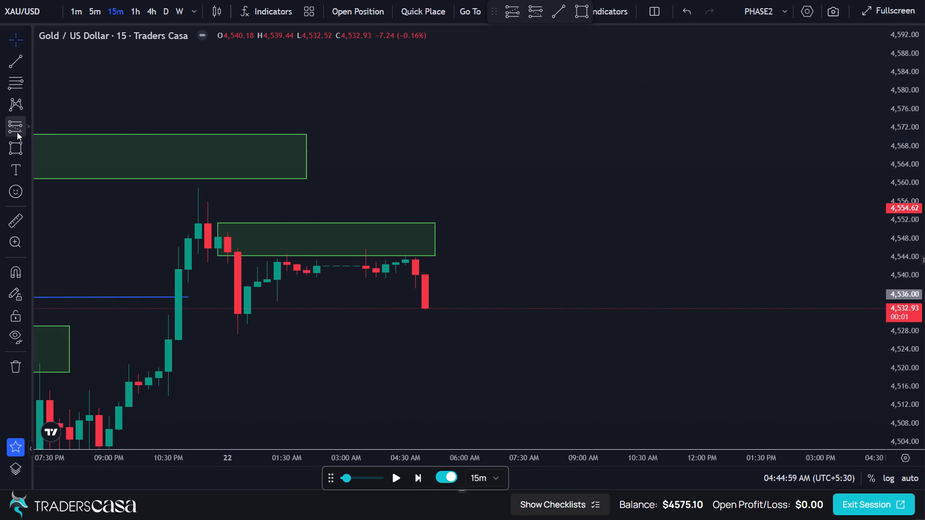
{"action": "left_click", "coordinate": [16, 131]}
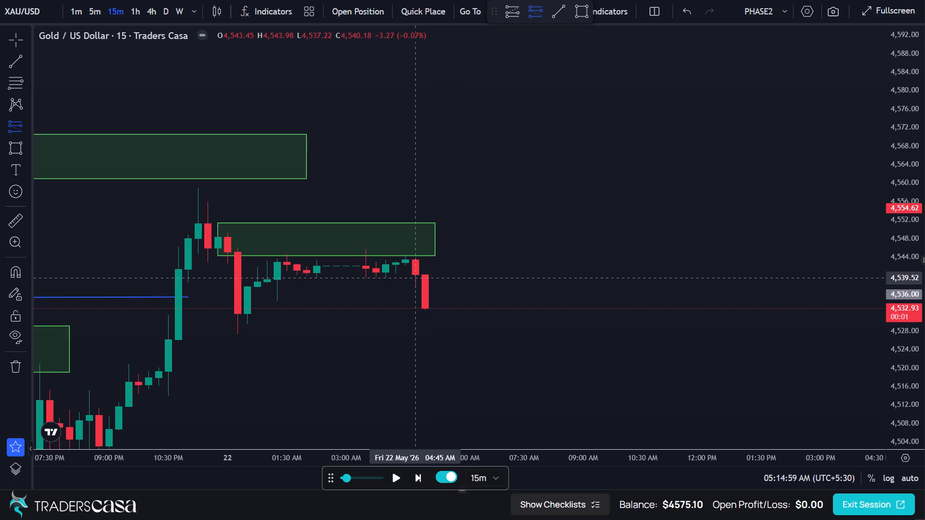
{"action": "left_click", "coordinate": [420, 276]}
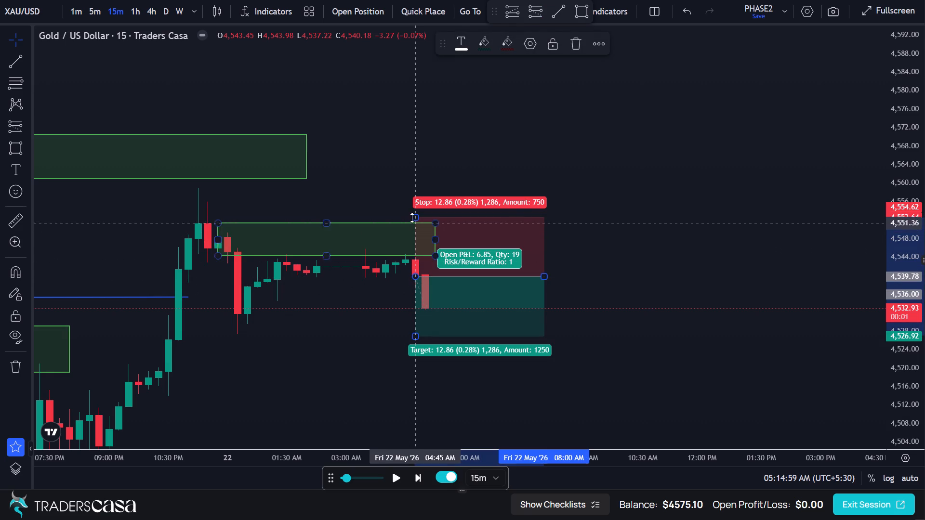
{"action": "left_click_drag", "start_coordinate": [415, 217], "coordinate": [417, 219]}
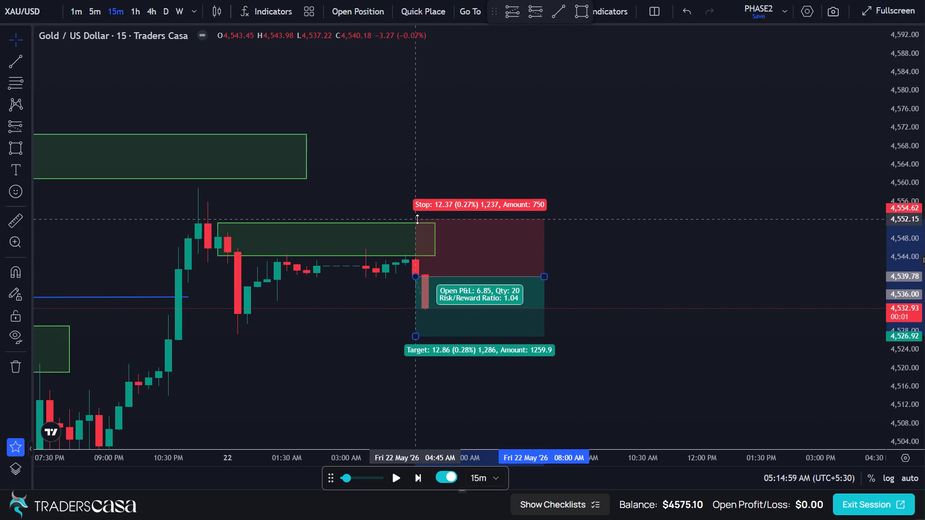
{"action": "left_click_drag", "start_coordinate": [417, 219], "coordinate": [419, 223]}
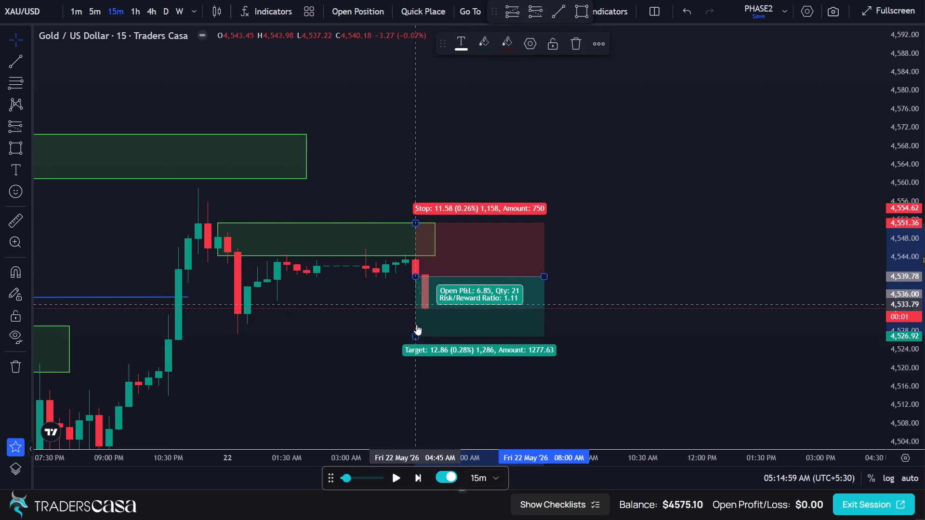
{"action": "left_click_drag", "start_coordinate": [417, 335], "coordinate": [412, 378]}
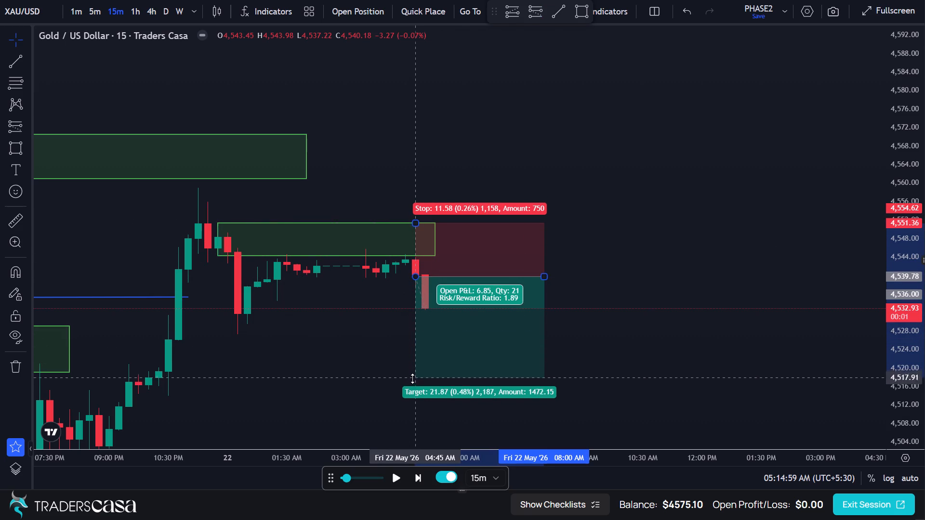
{"action": "left_click_drag", "start_coordinate": [412, 378], "coordinate": [412, 384]}
{"action": "left_click", "coordinate": [602, 314]}
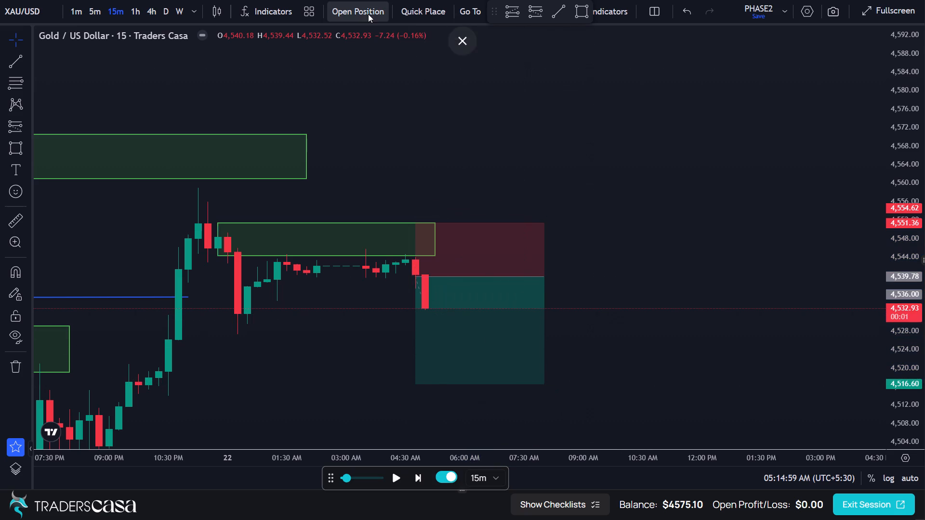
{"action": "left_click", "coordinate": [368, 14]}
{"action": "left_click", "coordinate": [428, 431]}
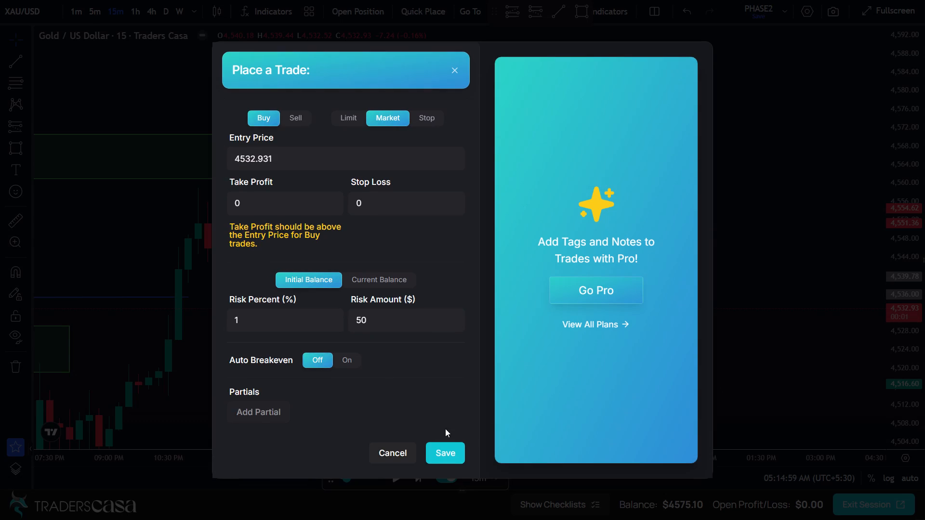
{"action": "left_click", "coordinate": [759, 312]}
Place a sell limit order from the short position at 4539.91, take profit 4516.73, stop loss 4551.49, risking 1% ($50).
{"action": "left_click", "coordinate": [516, 350]}
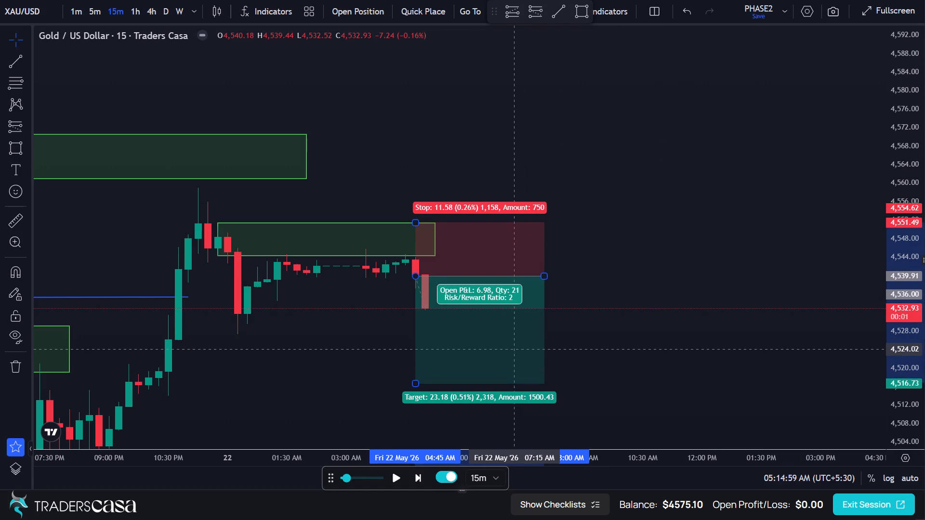
{"action": "left_click", "coordinate": [352, 0]}
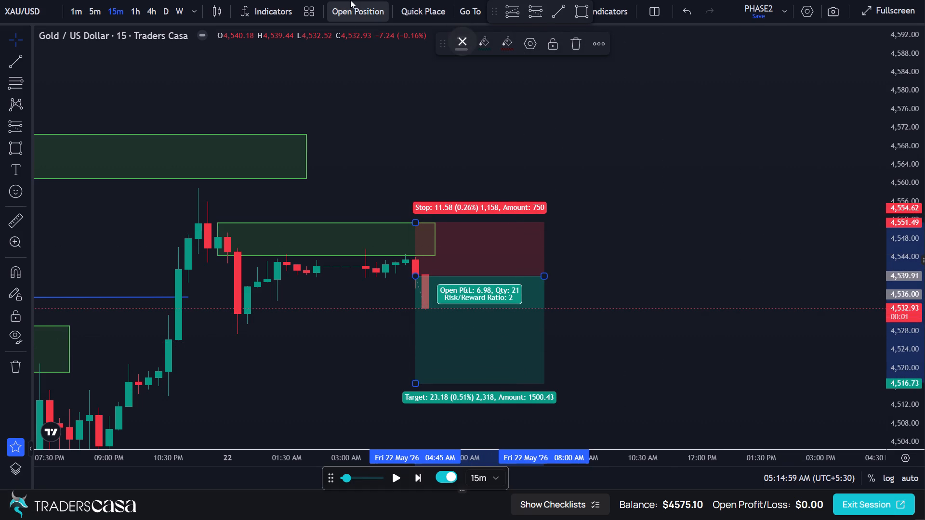
{"action": "left_click", "coordinate": [436, 429]}
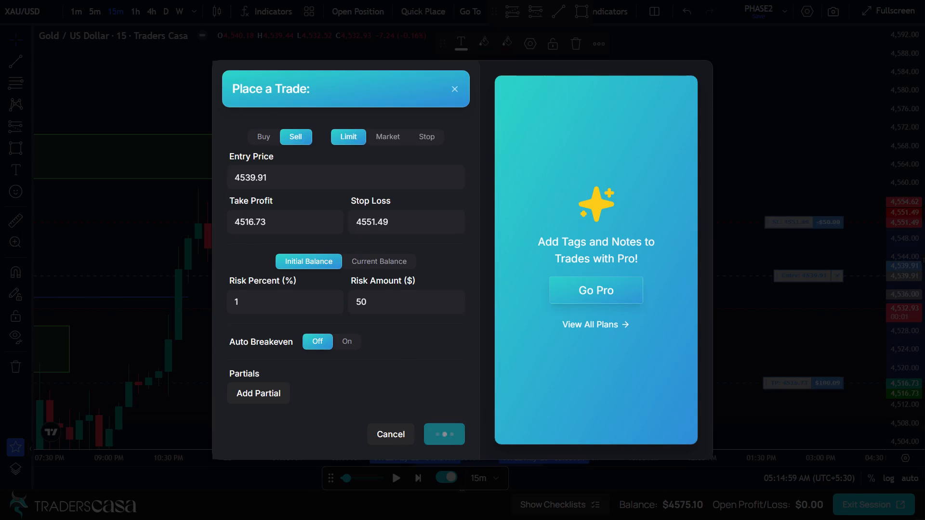
Step the replay forward in 15-minute candles to 11:44:59 AM on 22 May to play out the short trade.
{"action": "left_click", "coordinate": [416, 474]}
{"action": "left_click", "coordinate": [416, 474]}
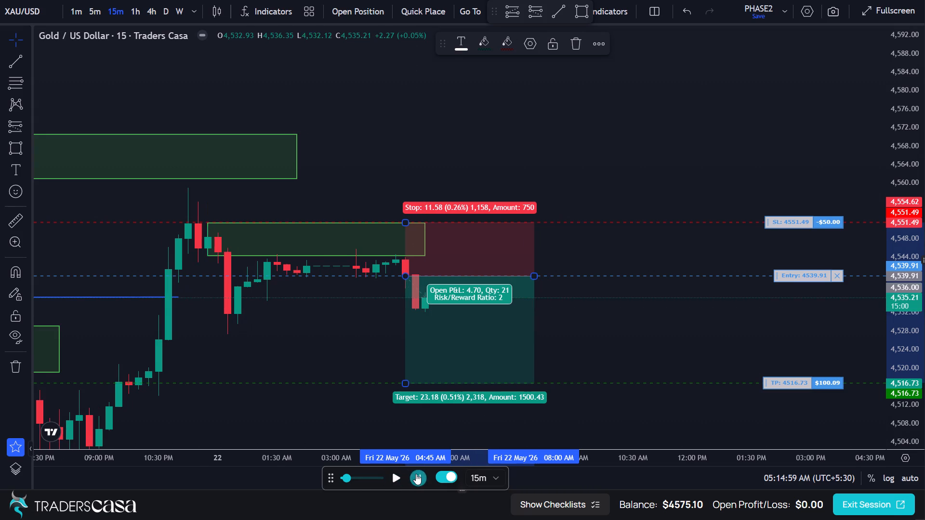
{"action": "left_click", "coordinate": [416, 474]}
{"action": "triple_click", "coordinate": [416, 474]}
{"action": "triple_click", "coordinate": [417, 475]}
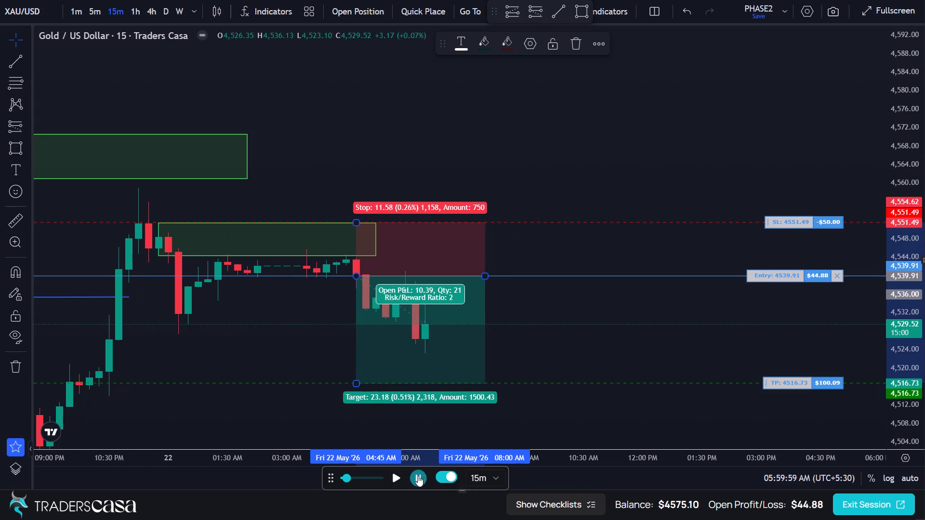
{"action": "triple_click", "coordinate": [418, 476]}
{"action": "triple_click", "coordinate": [418, 478]}
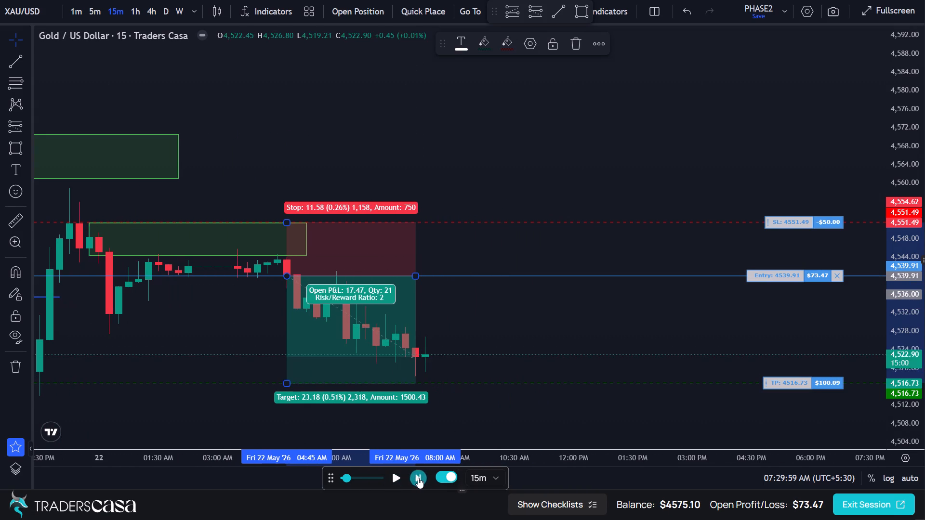
{"action": "triple_click", "coordinate": [418, 478]}
{"action": "triple_click", "coordinate": [418, 479]}
{"action": "triple_click", "coordinate": [418, 479]}
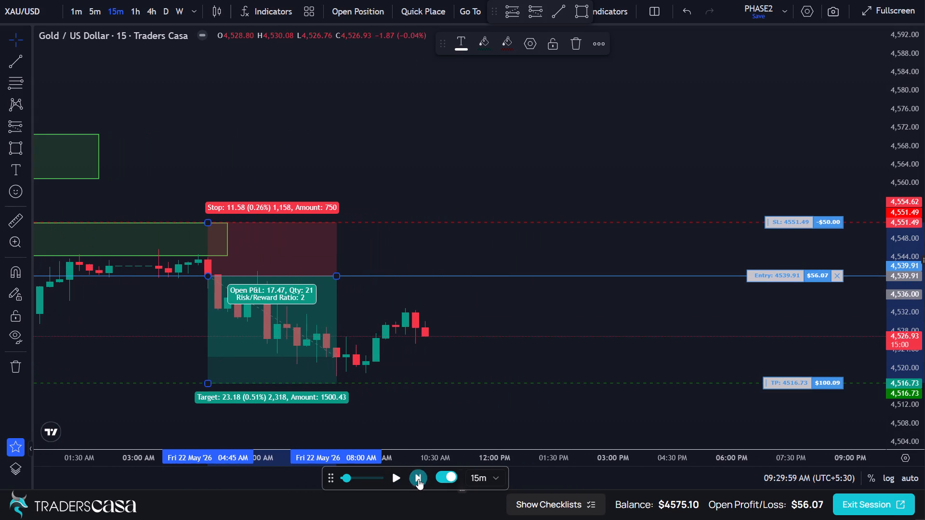
{"action": "triple_click", "coordinate": [418, 479]}
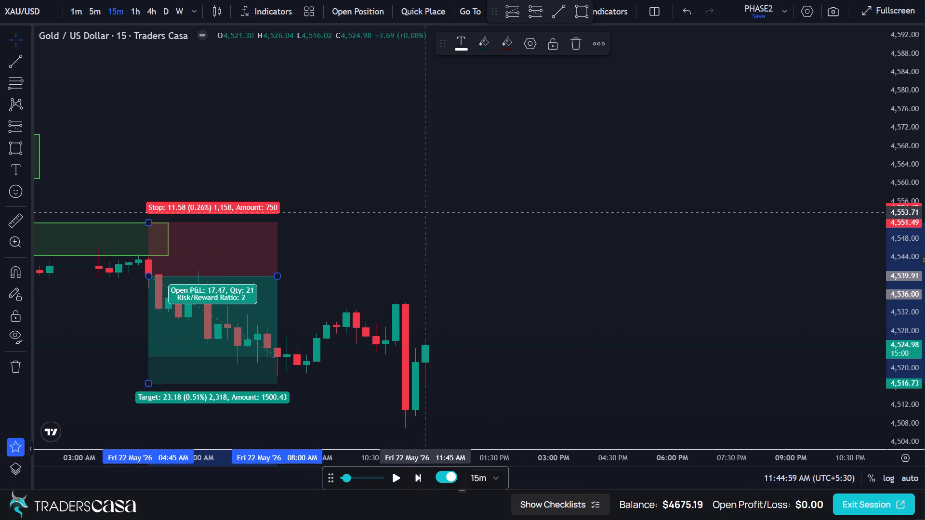
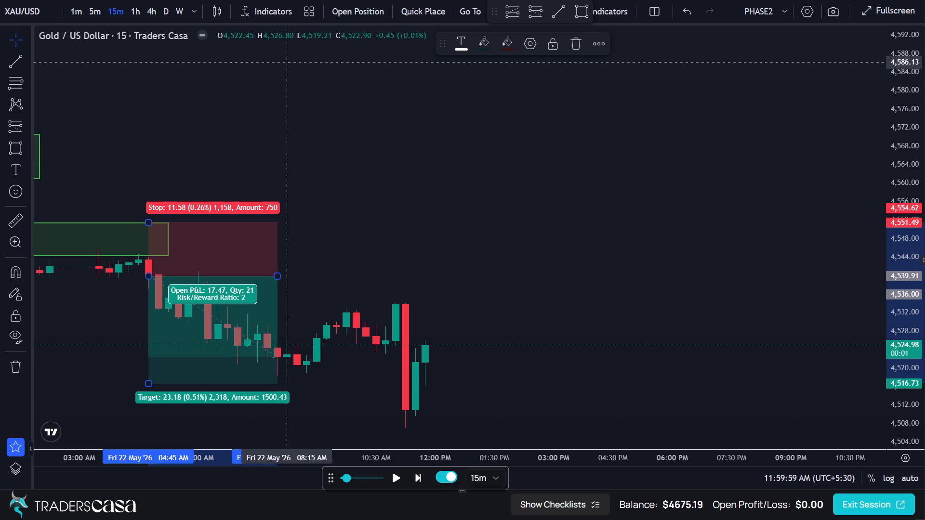
Close the advertisement pop-up covering the replay chart.
{"action": "scroll", "coordinate": [335, 284], "scroll_direction": "up", "scroll_amount": 1}
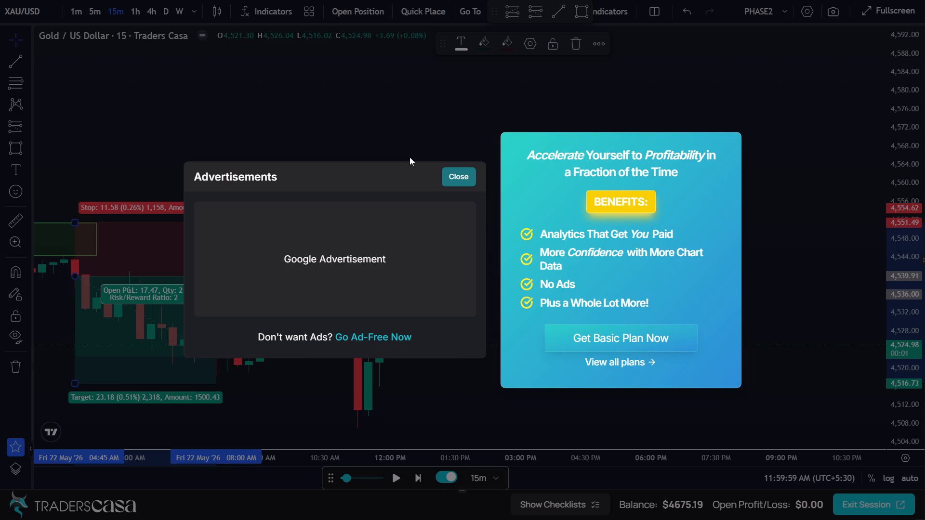
{"action": "left_click", "coordinate": [451, 178]}
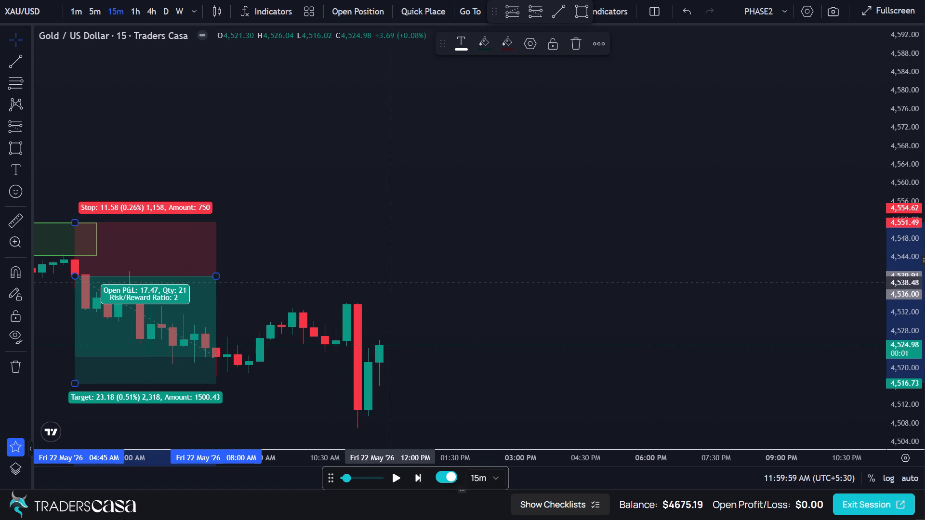
Draw a rectangle price zone from the 11:00 AM candle to 02:15 PM on 22 May, between about 4533.92 and 4524.55.
{"action": "left_click", "coordinate": [18, 152]}
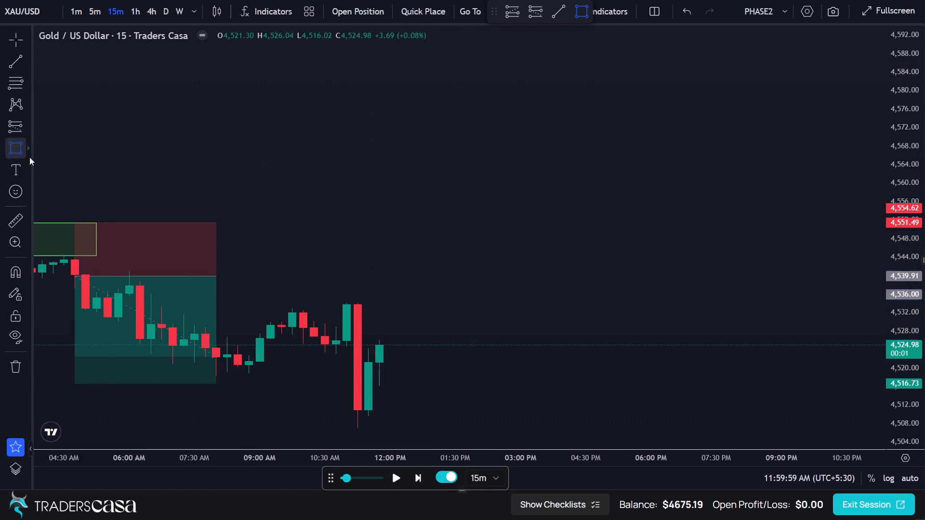
{"action": "left_click", "coordinate": [346, 304]}
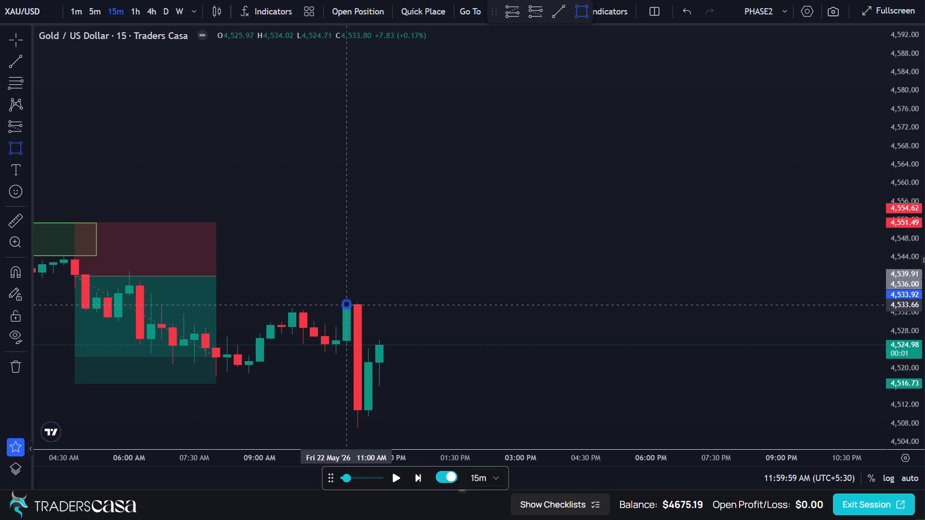
{"action": "left_click", "coordinate": [485, 347]}
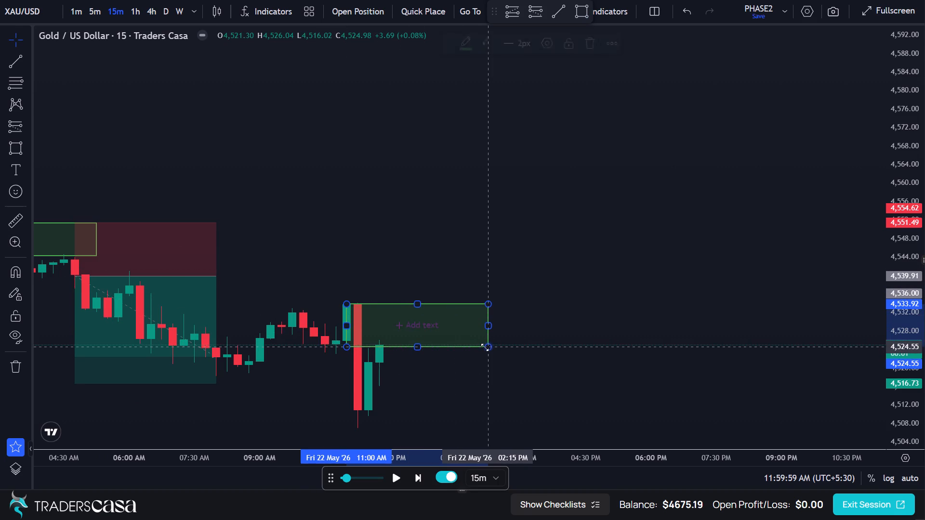
{"action": "left_click", "coordinate": [538, 326]}
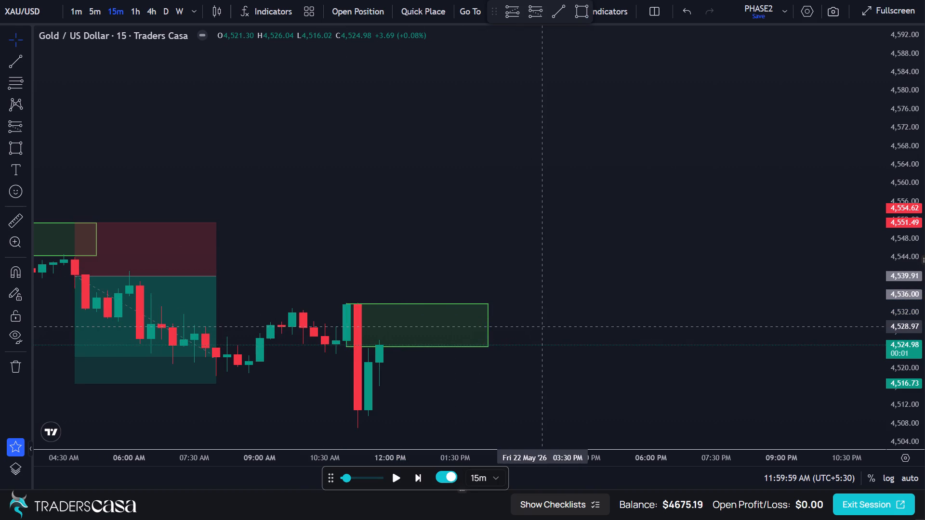